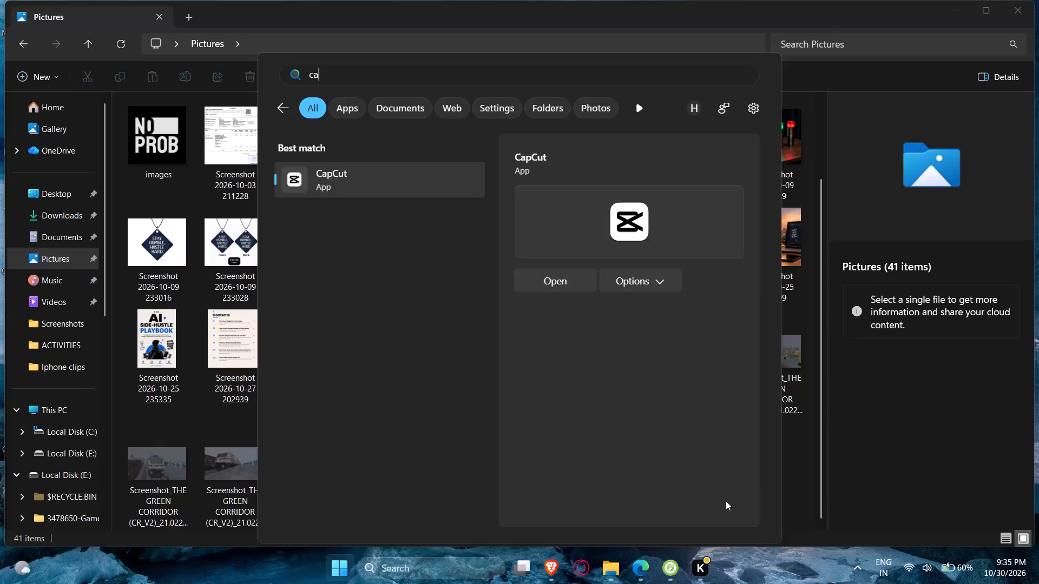
# Launch the CapCut app from the system search.
pyautogui.press('Return')
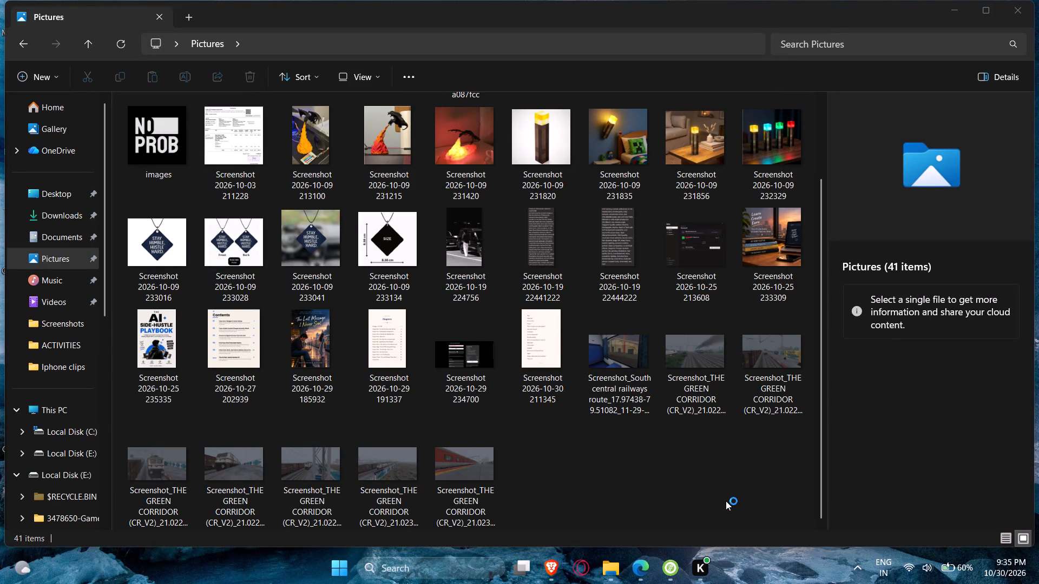
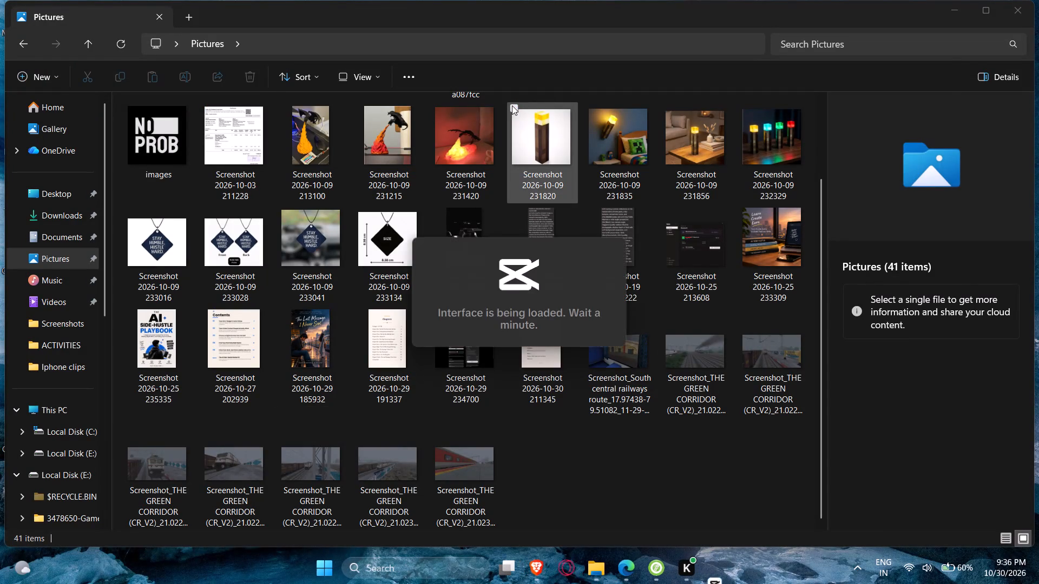
# Maximize the editor window and import the monster-of-diesel MP3 file from the Downloads folder.
pyautogui.scroll(1, 512, 105)
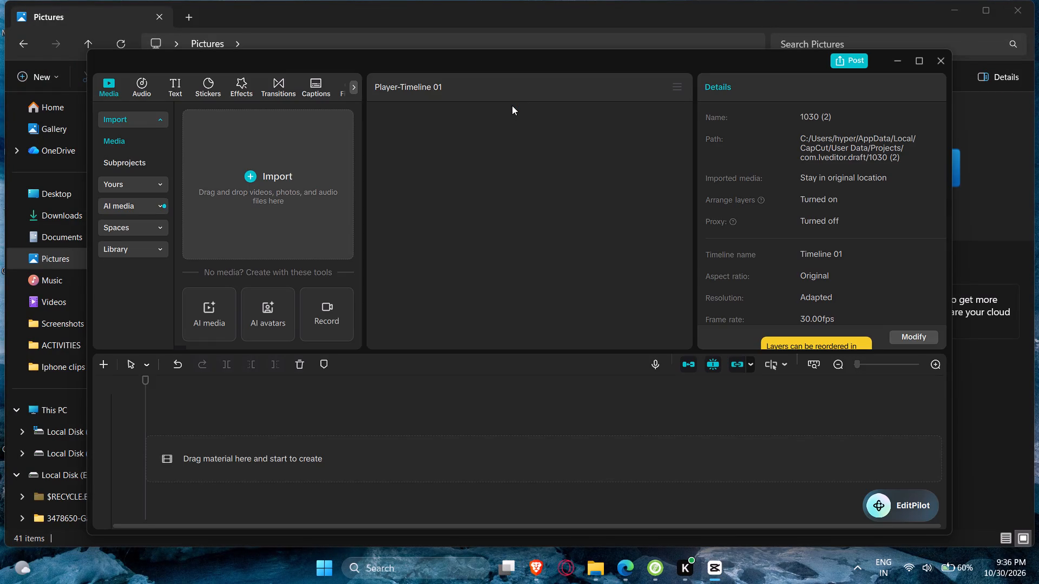
pyautogui.click(918, 70)
pyautogui.click(229, 171)
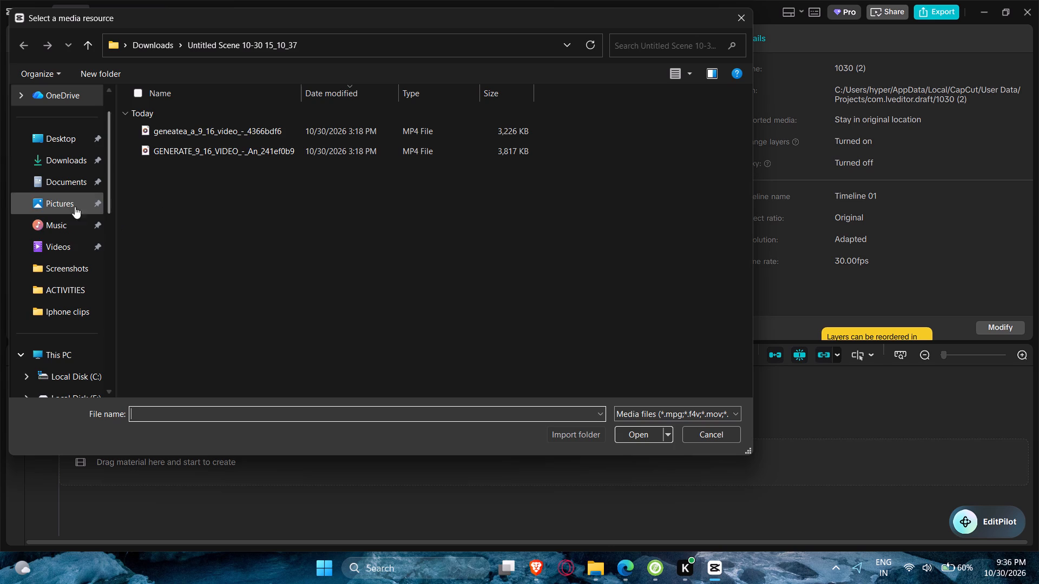
pyautogui.click(68, 243)
pyautogui.scroll(-3, 408, 251)
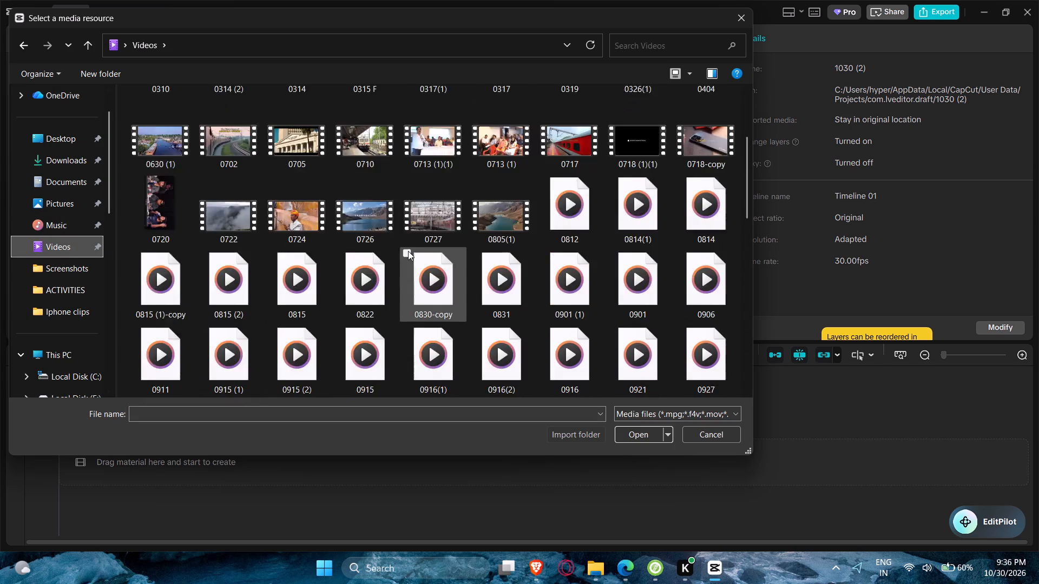
pyautogui.click(56, 163)
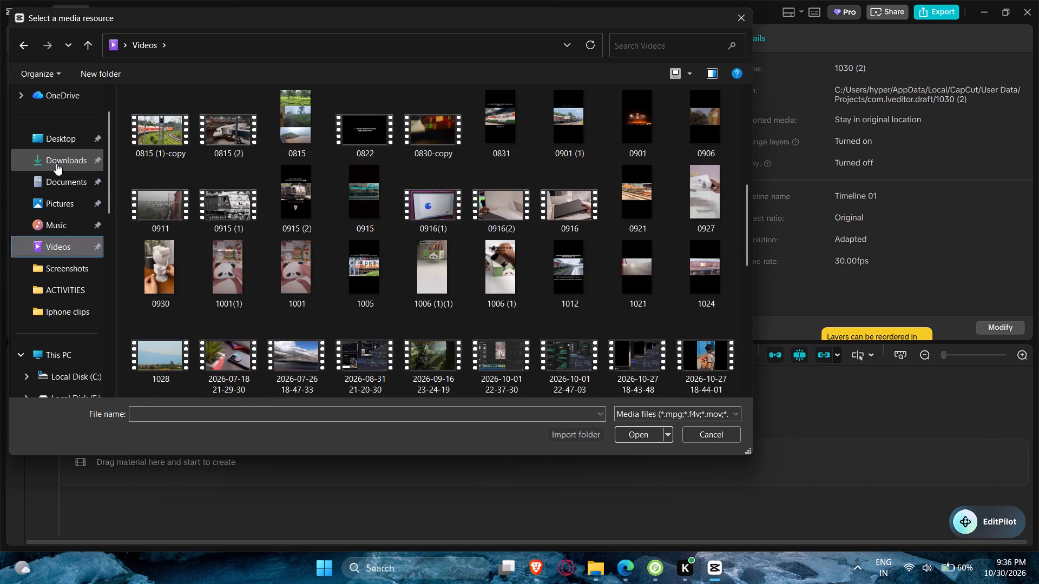
pyautogui.doubleClick(223, 136)
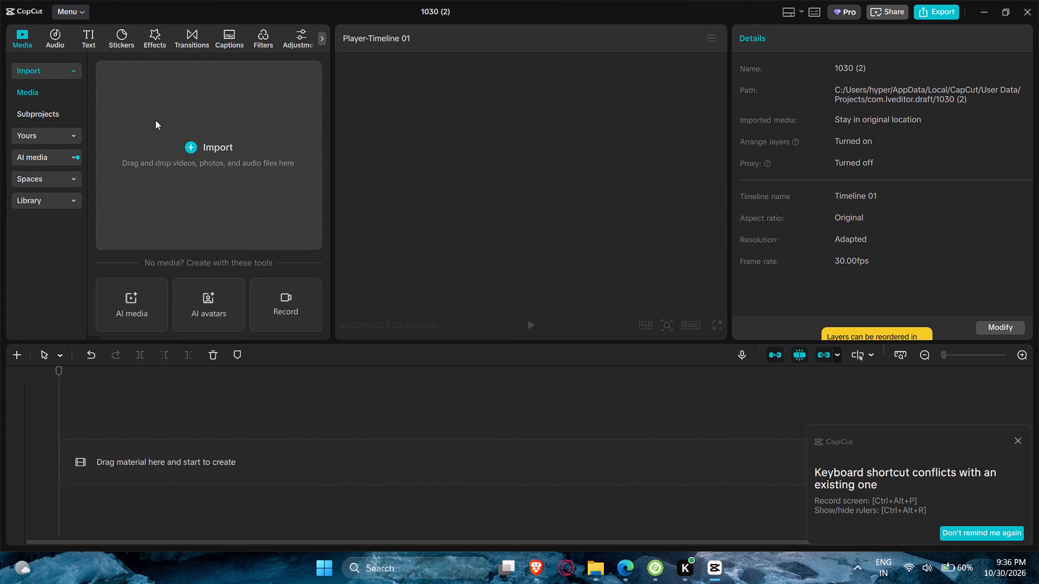
# Place the monster-of-diesel audio clip at the start of the timeline and play it.
pyautogui.moveTo(146, 117); pyautogui.dragTo(152, 492)
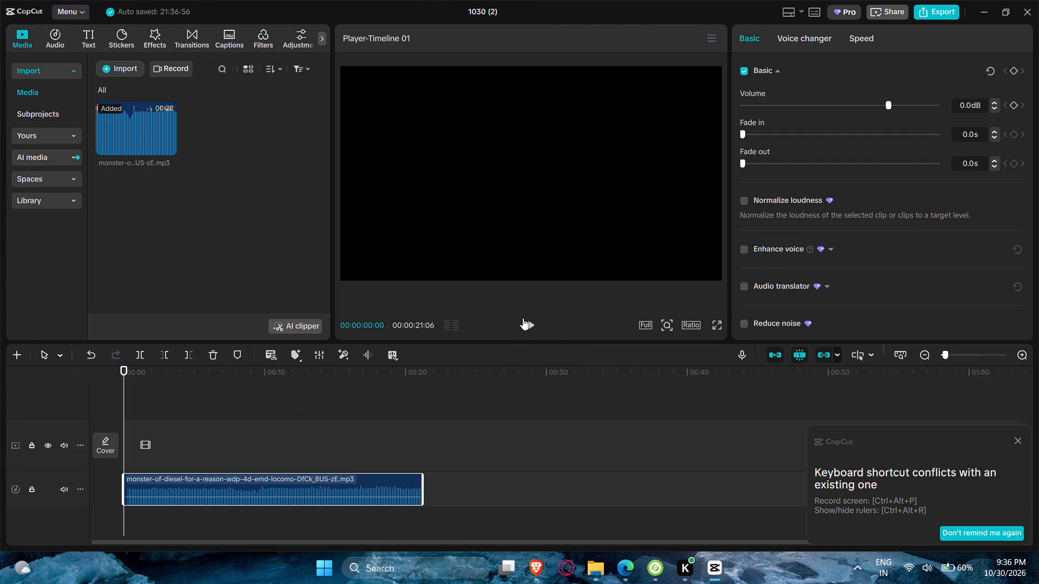
pyautogui.click(541, 324)
pyautogui.click(522, 316)
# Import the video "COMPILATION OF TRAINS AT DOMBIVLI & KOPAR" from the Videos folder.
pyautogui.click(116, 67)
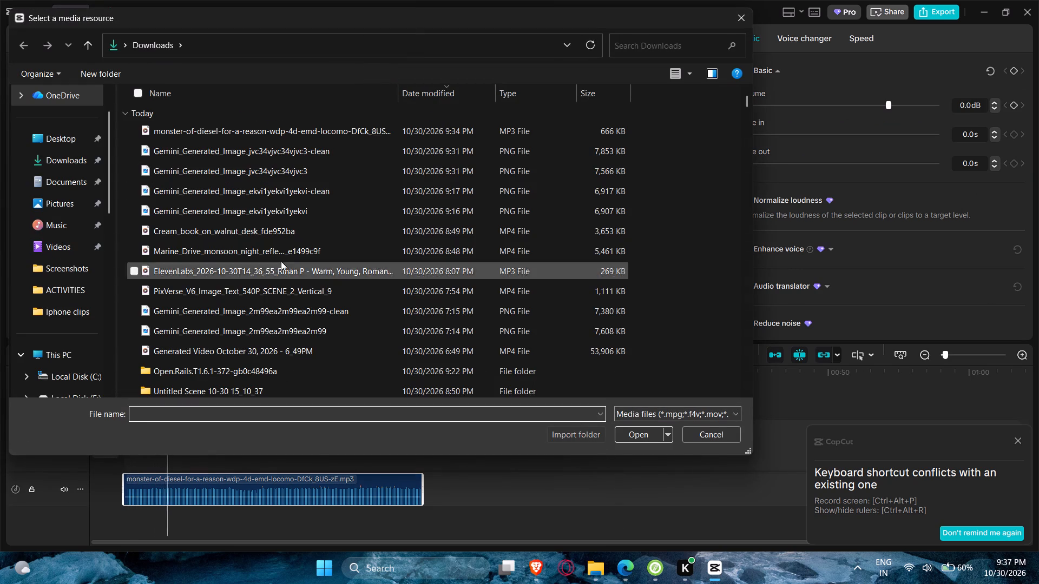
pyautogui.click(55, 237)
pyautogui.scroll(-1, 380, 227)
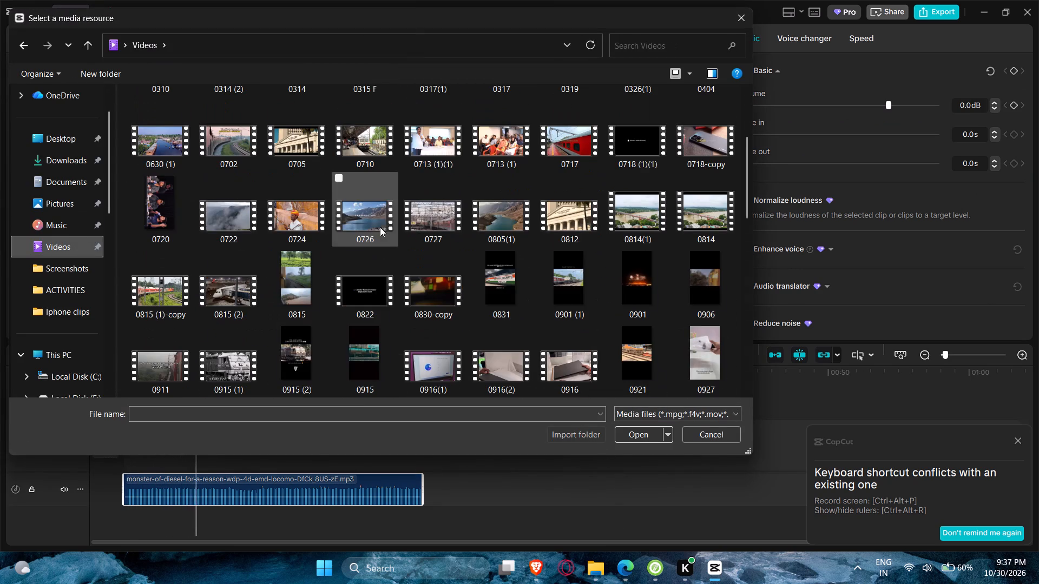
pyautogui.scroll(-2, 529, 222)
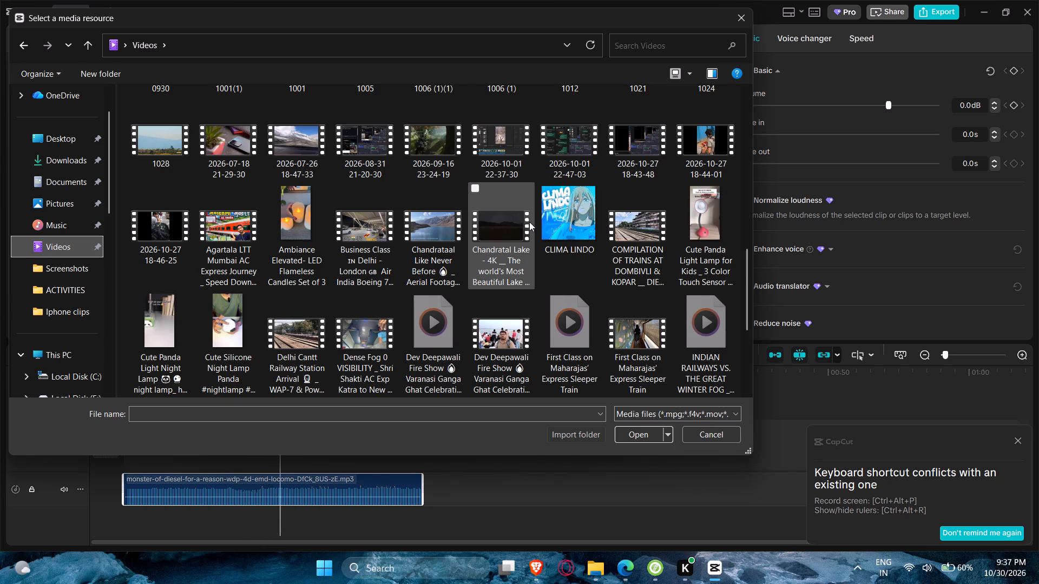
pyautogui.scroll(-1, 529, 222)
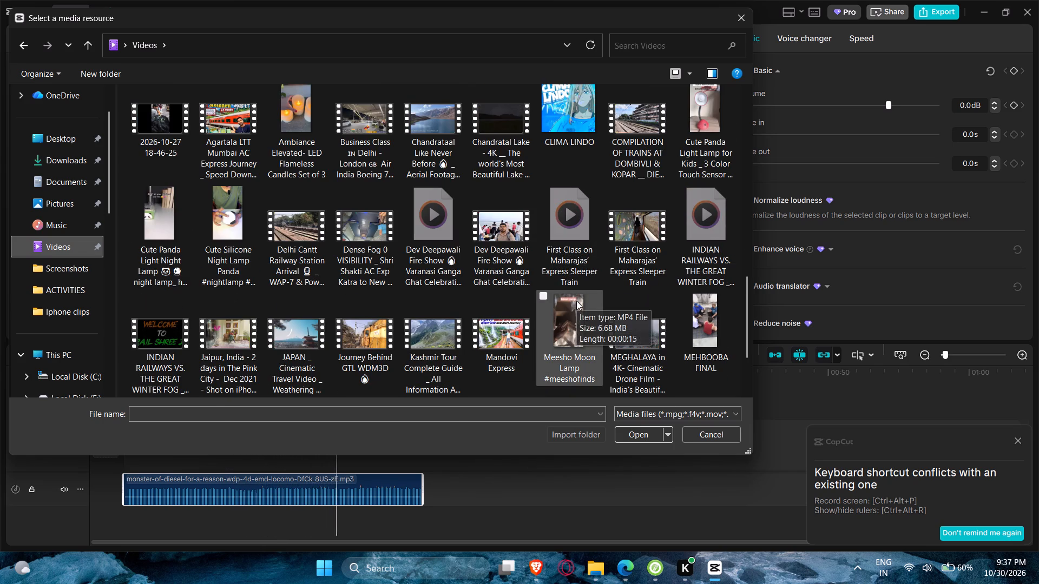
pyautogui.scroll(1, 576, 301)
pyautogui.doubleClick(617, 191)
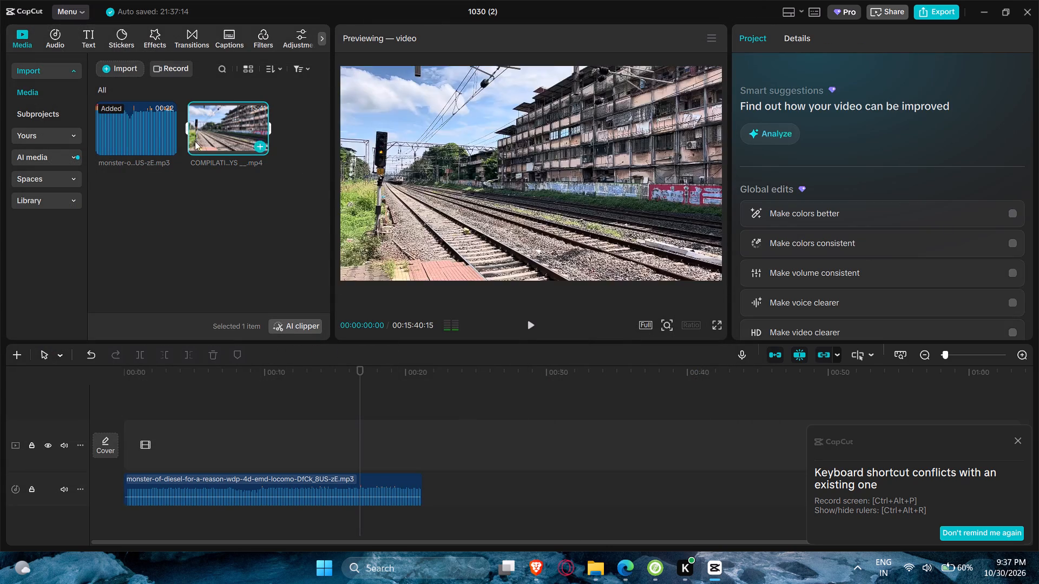
# Skim through the imported train compilation at several points to examine whether its footage suits the audio.
pyautogui.moveTo(188, 122); pyautogui.dragTo(243, 225)
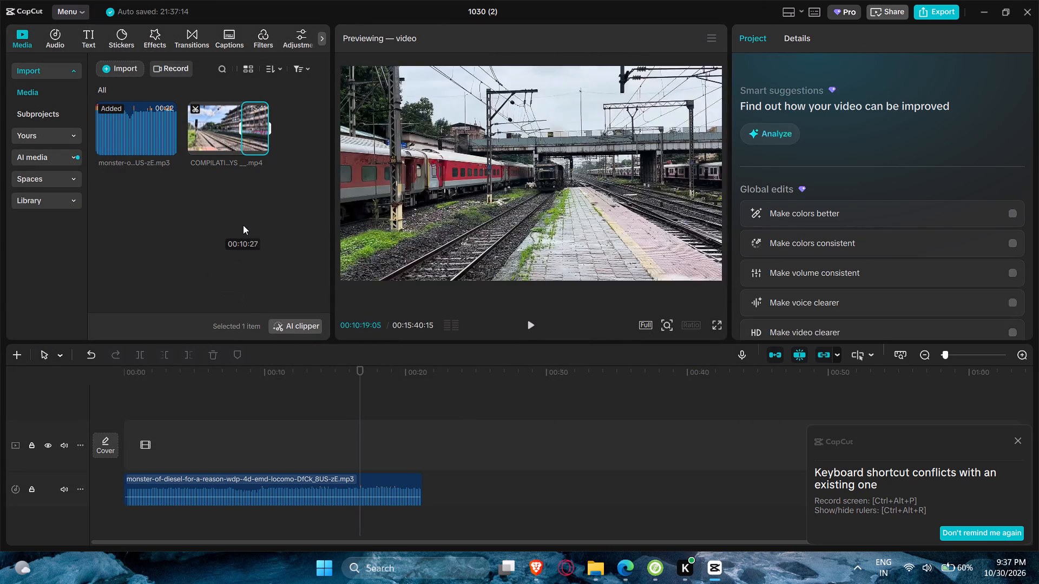
pyautogui.moveTo(243, 225); pyautogui.dragTo(193, 230)
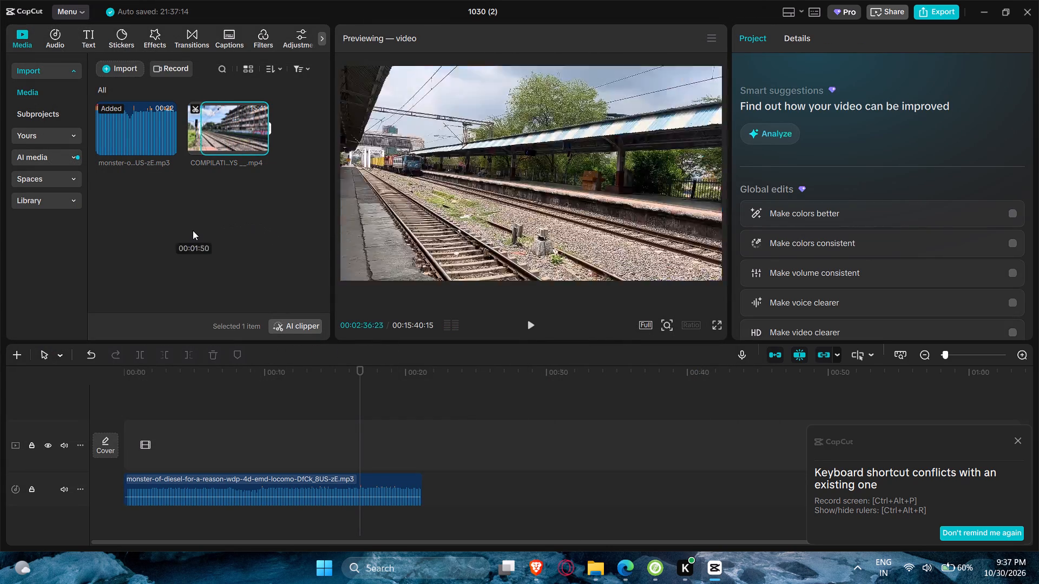
pyautogui.moveTo(193, 230); pyautogui.dragTo(189, 234)
pyautogui.click(221, 128)
pyautogui.click(235, 127)
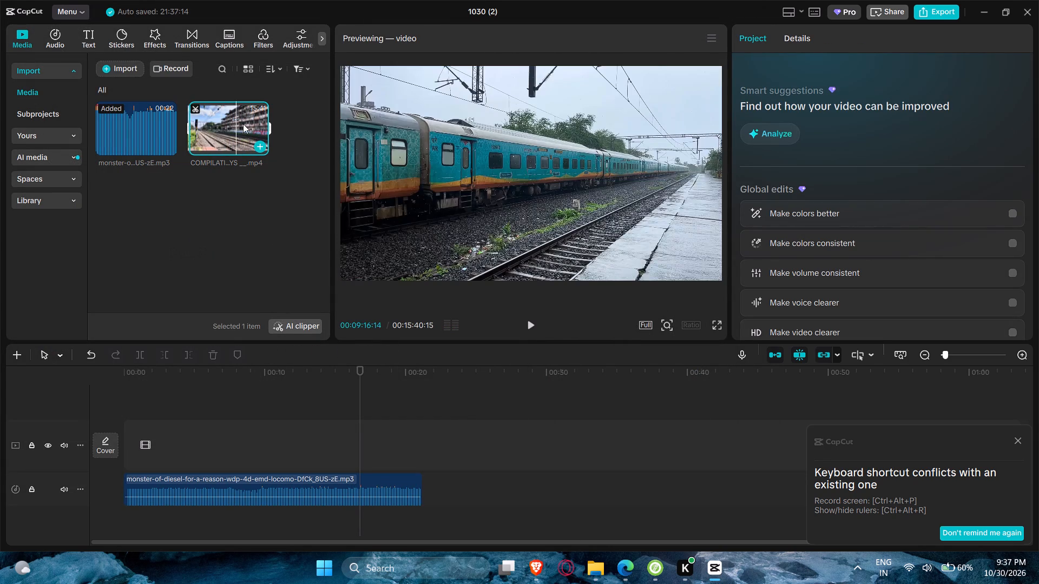
pyautogui.click(243, 124)
pyautogui.click(248, 123)
pyautogui.click(260, 121)
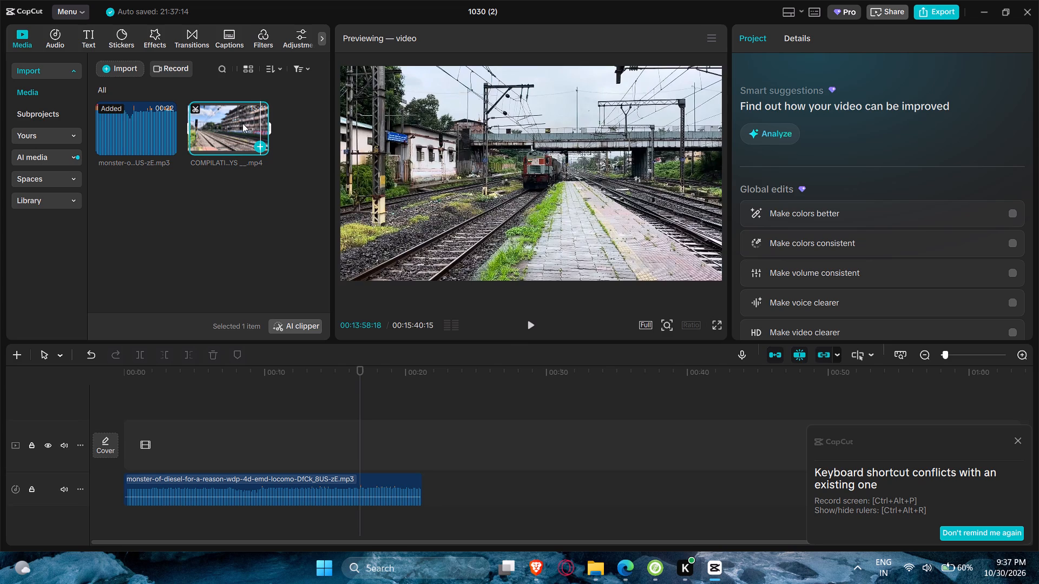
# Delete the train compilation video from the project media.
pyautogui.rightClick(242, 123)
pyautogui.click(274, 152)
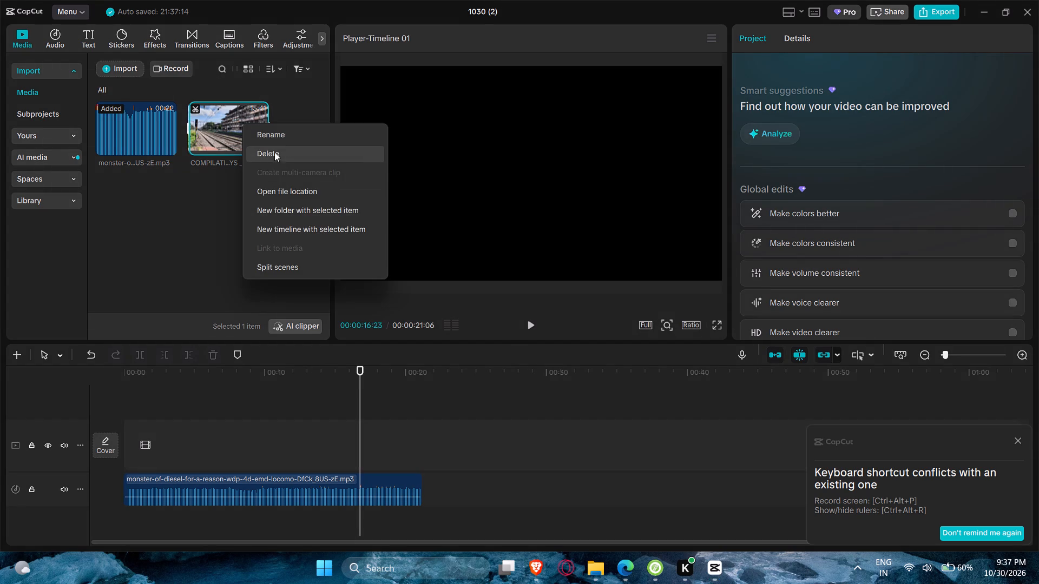
# Import the video "WDP-4 & WDP-4D ACCELERATING Hard! _ Diesel Power _ Indian Railways" from the Videos folder.
pyautogui.click(90, 71)
pyautogui.click(107, 70)
pyautogui.scroll(-4, 425, 253)
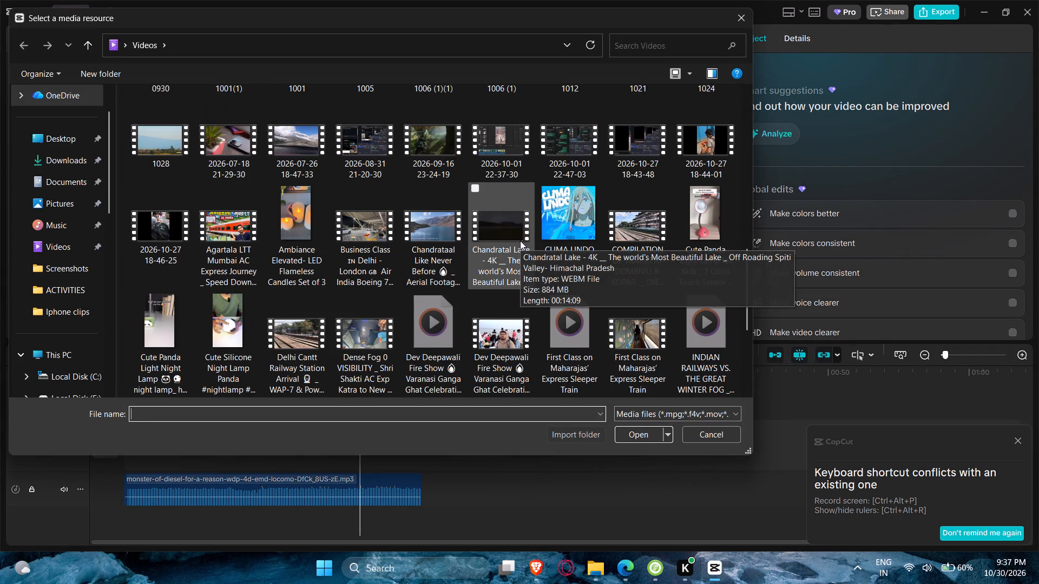
pyautogui.scroll(-1, 601, 295)
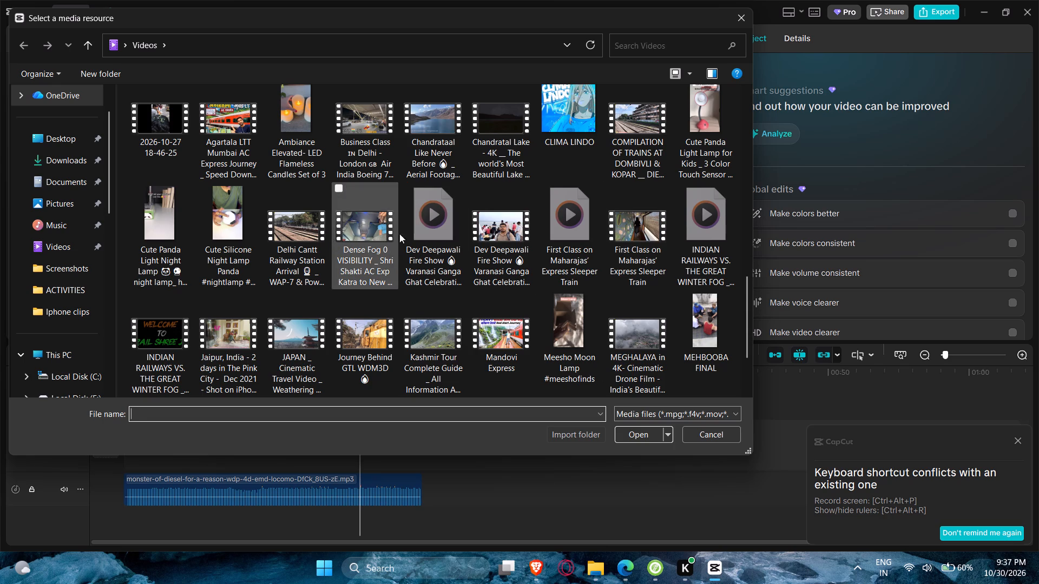
pyautogui.scroll(-1, 597, 335)
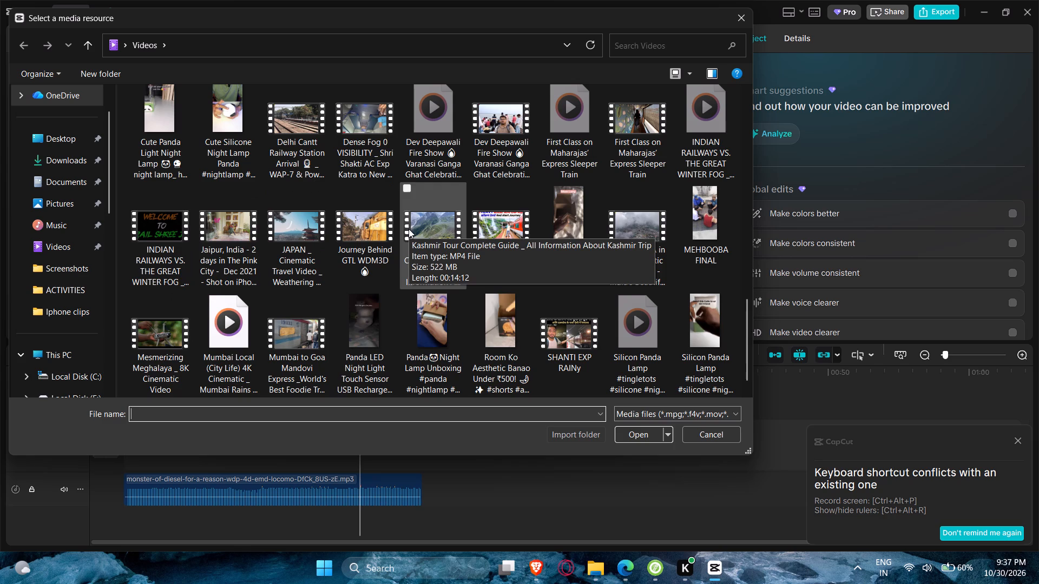
pyautogui.scroll(-1, 607, 302)
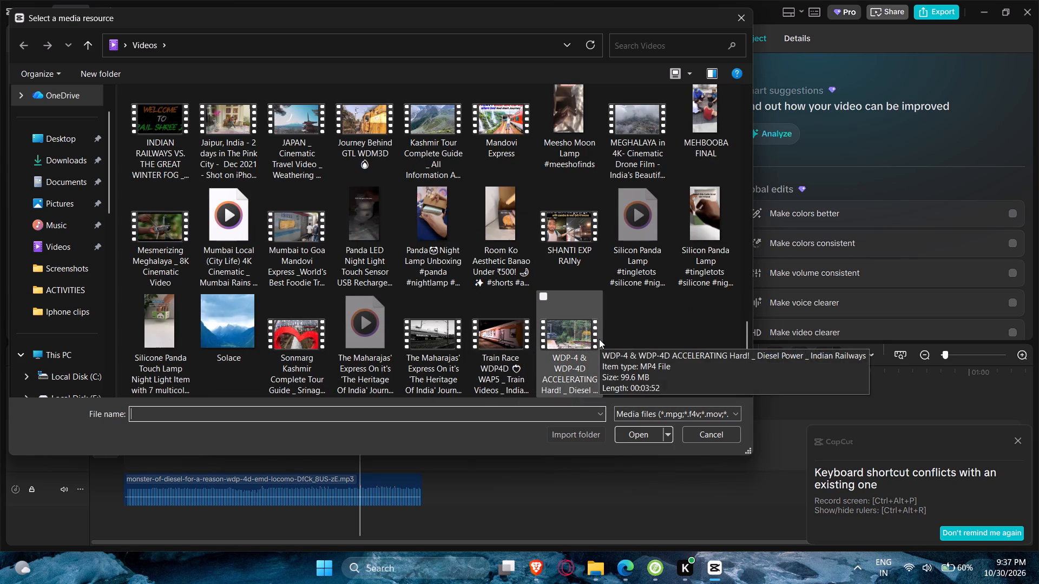
pyautogui.scroll(1, 613, 342)
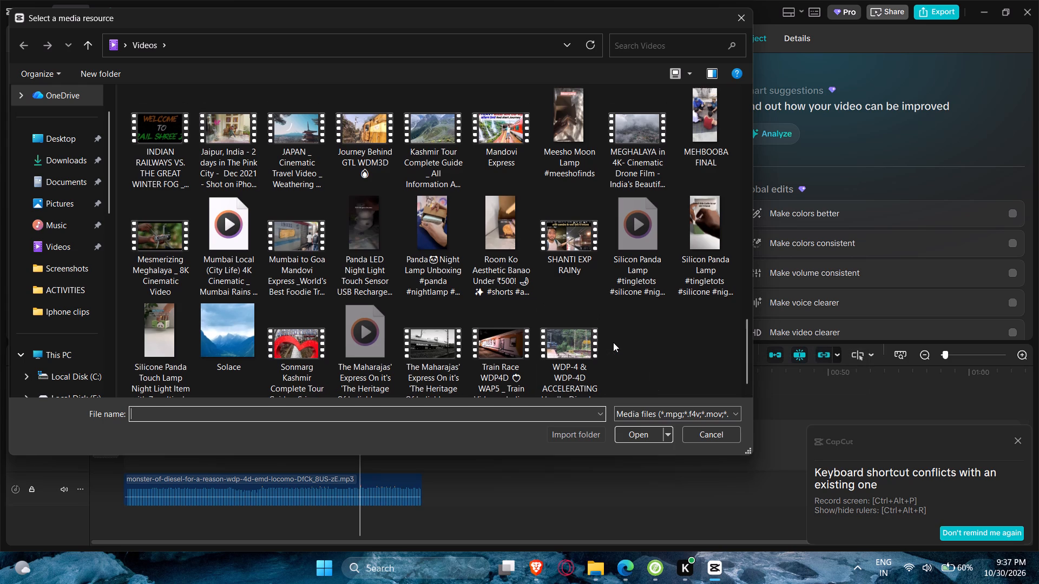
pyautogui.scroll(1, 613, 342)
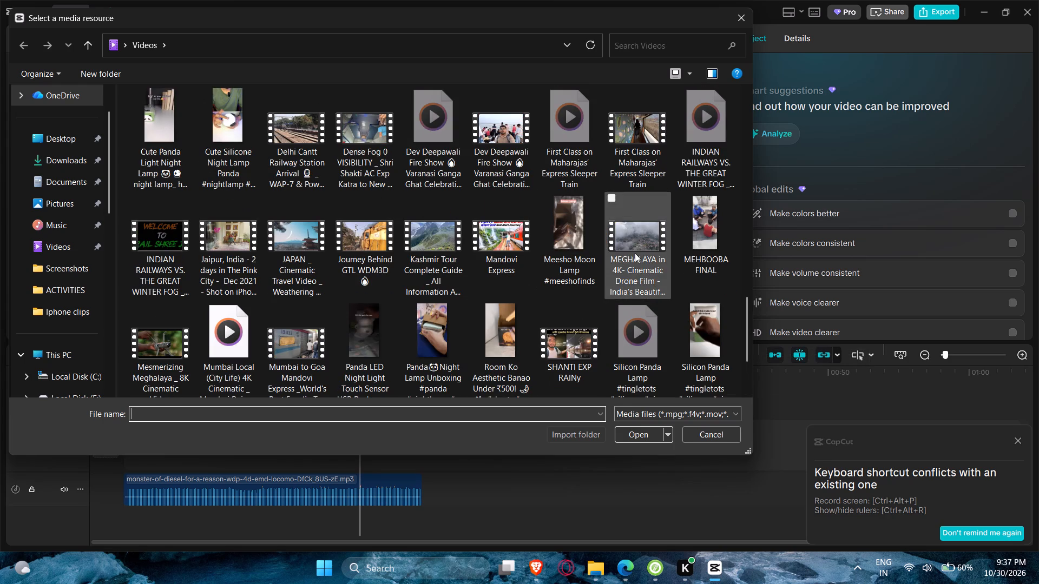
pyautogui.scroll(1, 272, 258)
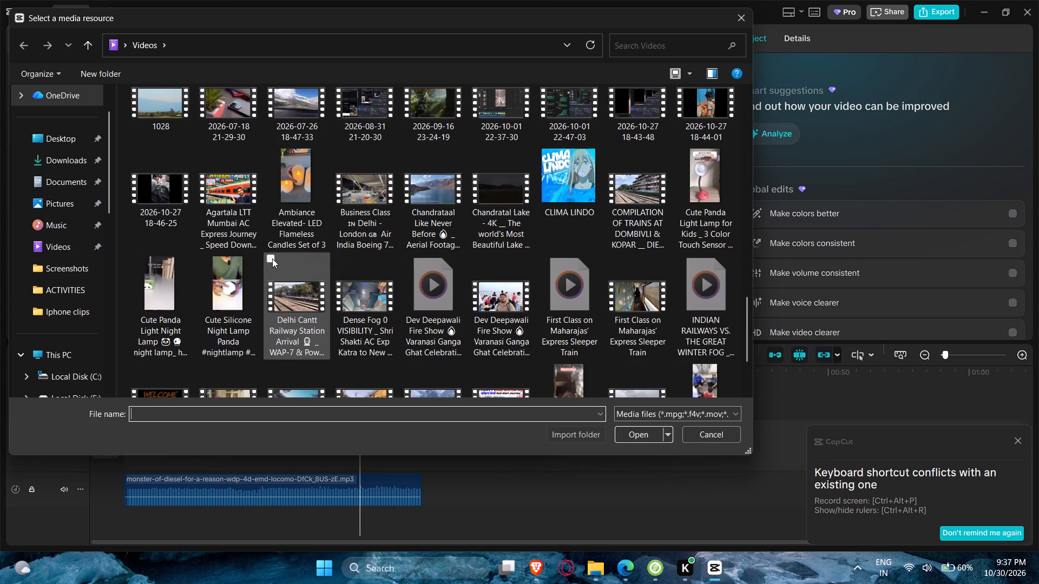
pyautogui.scroll(1, 526, 250)
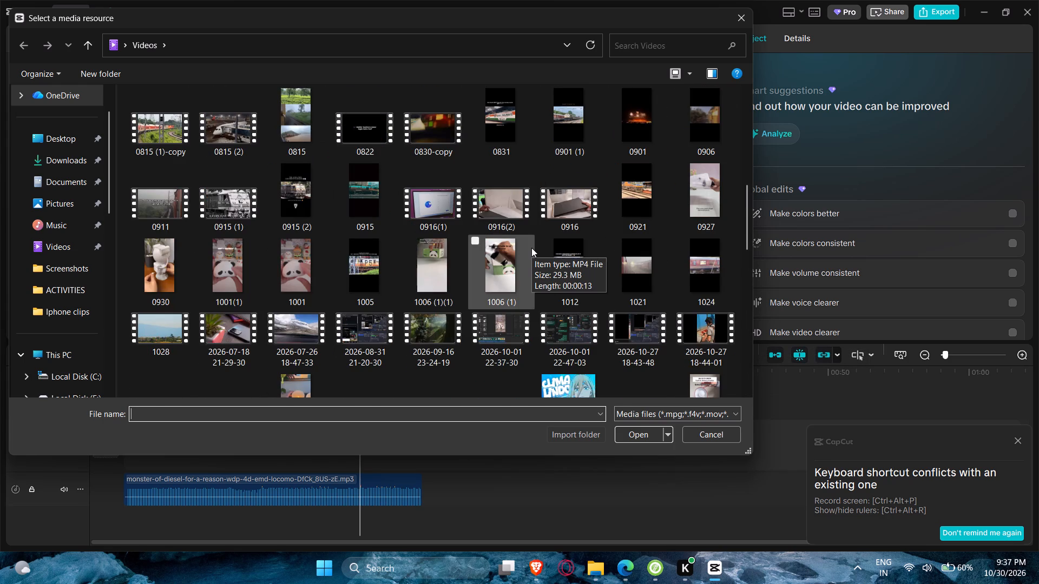
pyautogui.scroll(1, 531, 248)
pyautogui.scroll(-2, 531, 248)
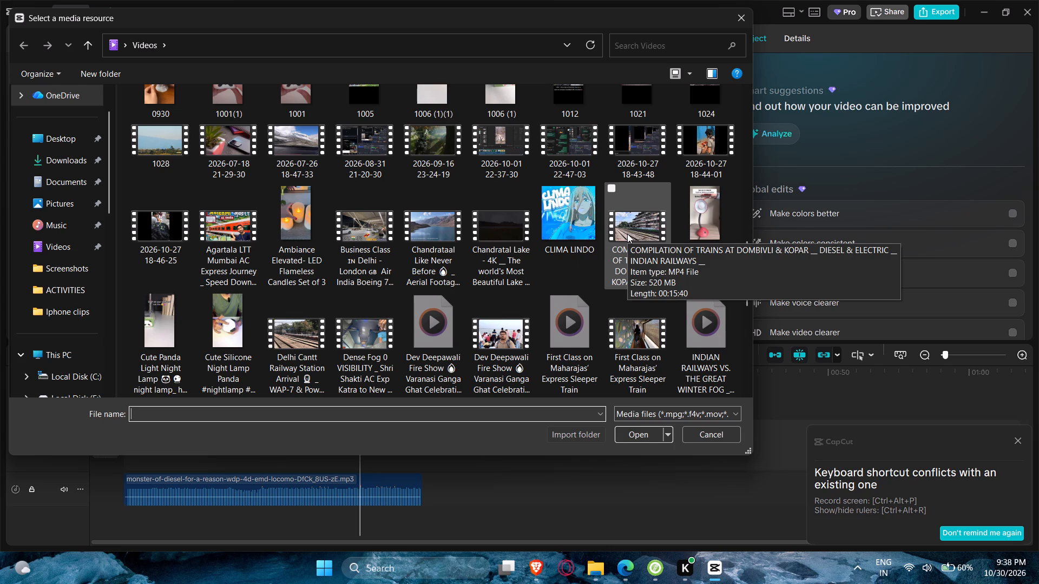
pyautogui.scroll(-1, 627, 234)
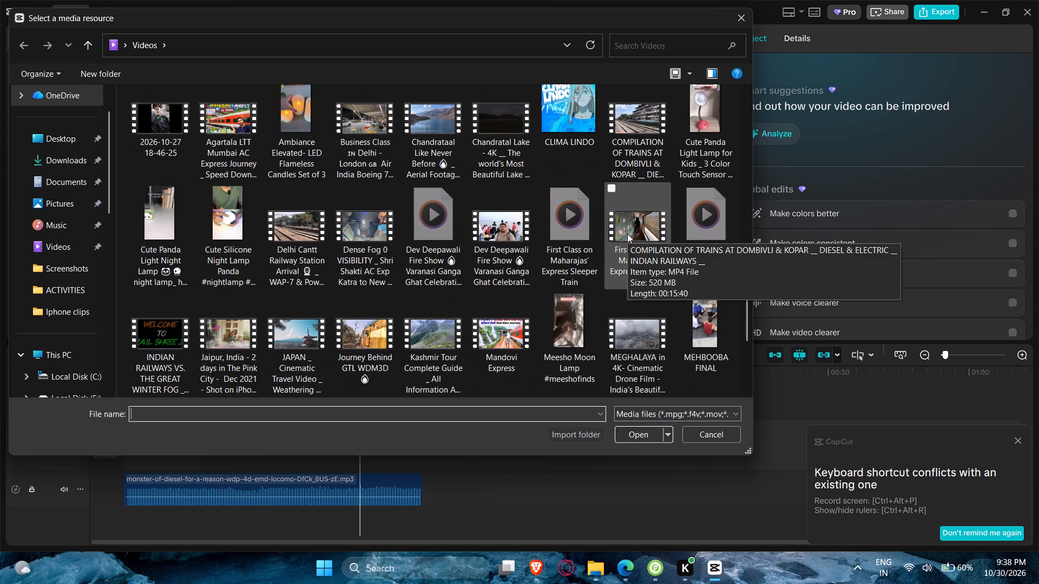
pyautogui.click(359, 233)
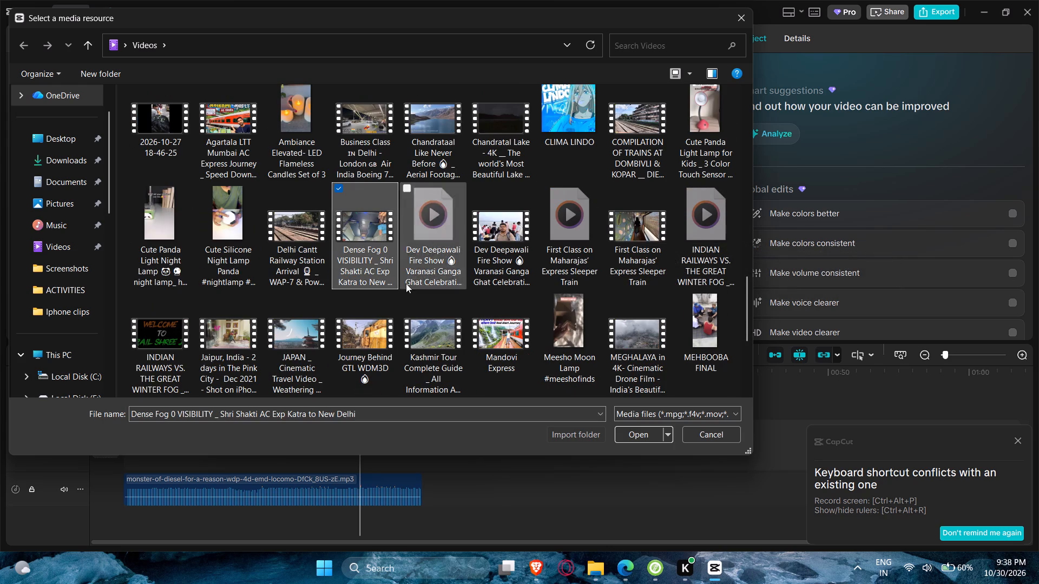
pyautogui.scroll(-1, 509, 308)
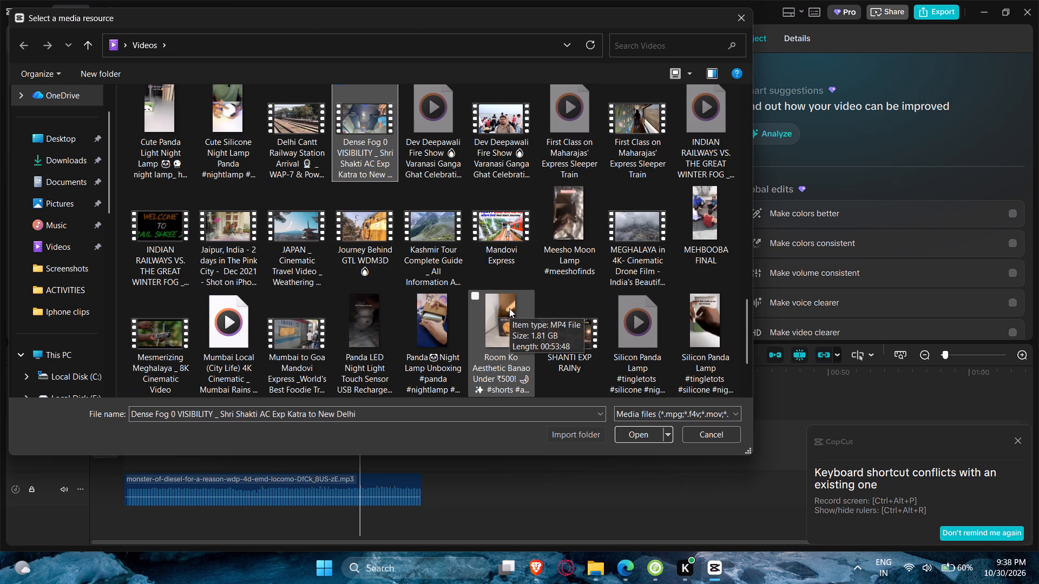
pyautogui.scroll(-1, 392, 260)
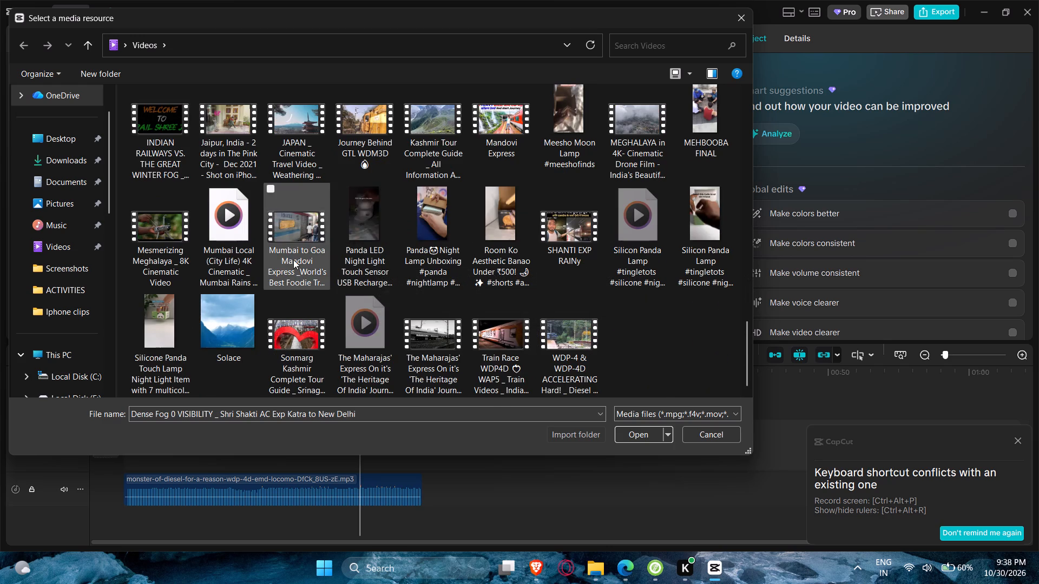
pyautogui.doubleClick(577, 339)
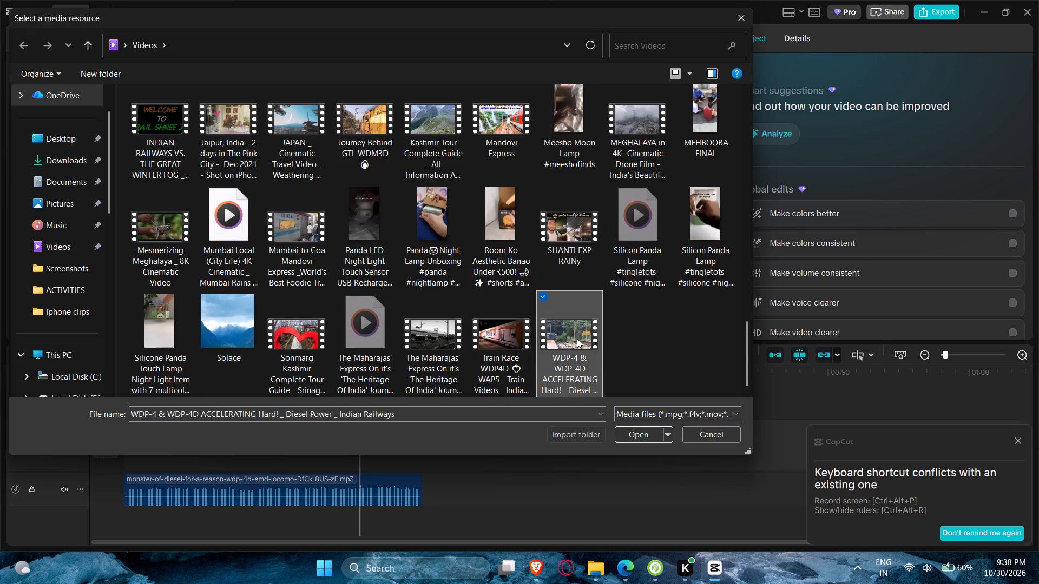
# Place the WDP-4 & WDP-4D video at the start of the main track, above the audio clip.
pyautogui.moveTo(213, 124); pyautogui.dragTo(156, 448)
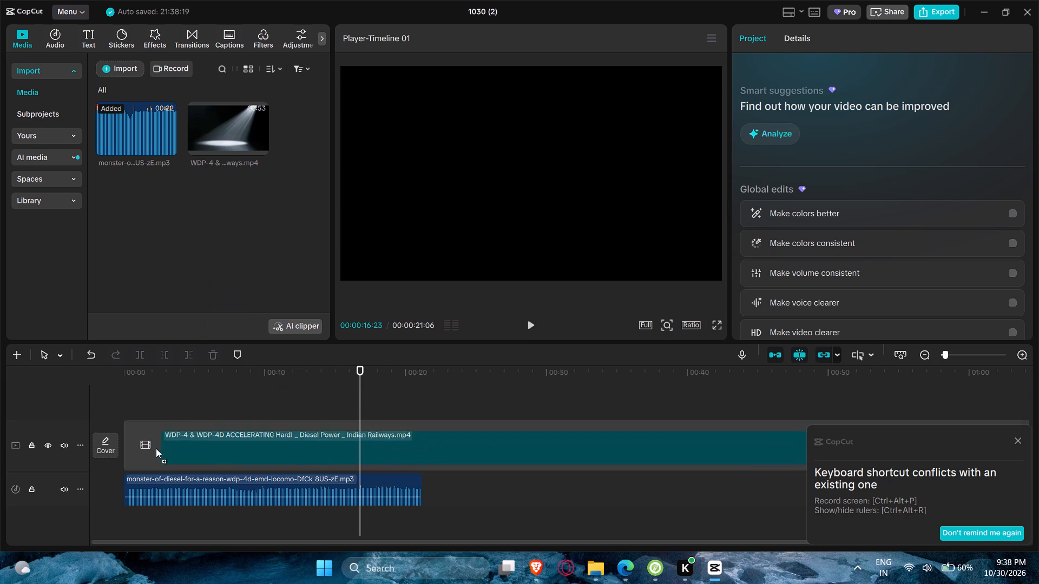
pyautogui.moveTo(156, 448); pyautogui.dragTo(134, 450)
# Play the timeline from near its start and trim off about the first 5 seconds of the WDP-4 video, removing the spotlight intro.
pyautogui.click(528, 326)
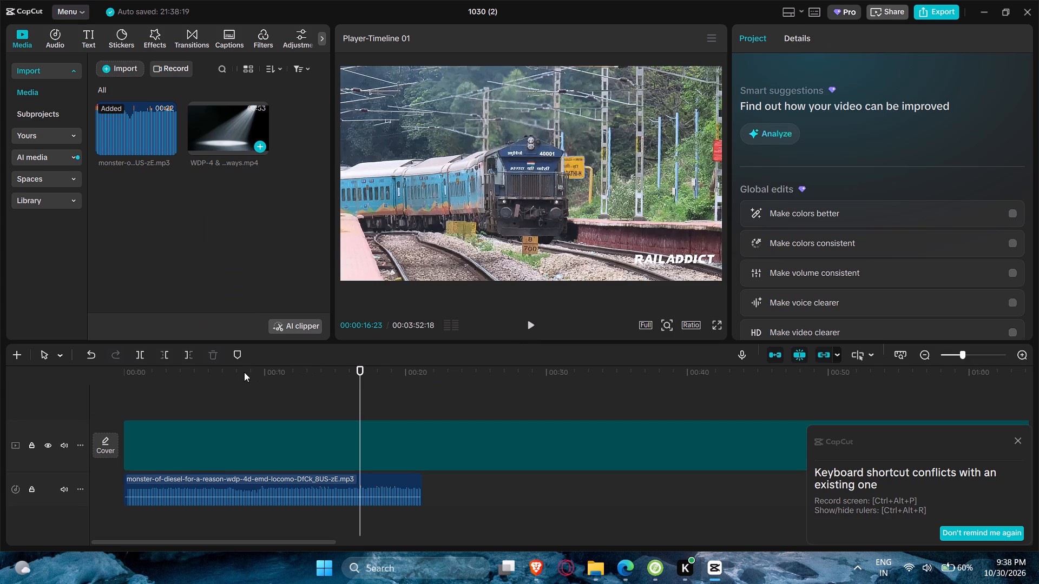
pyautogui.moveTo(215, 378); pyautogui.dragTo(163, 382)
pyautogui.click(542, 321)
pyautogui.click(536, 323)
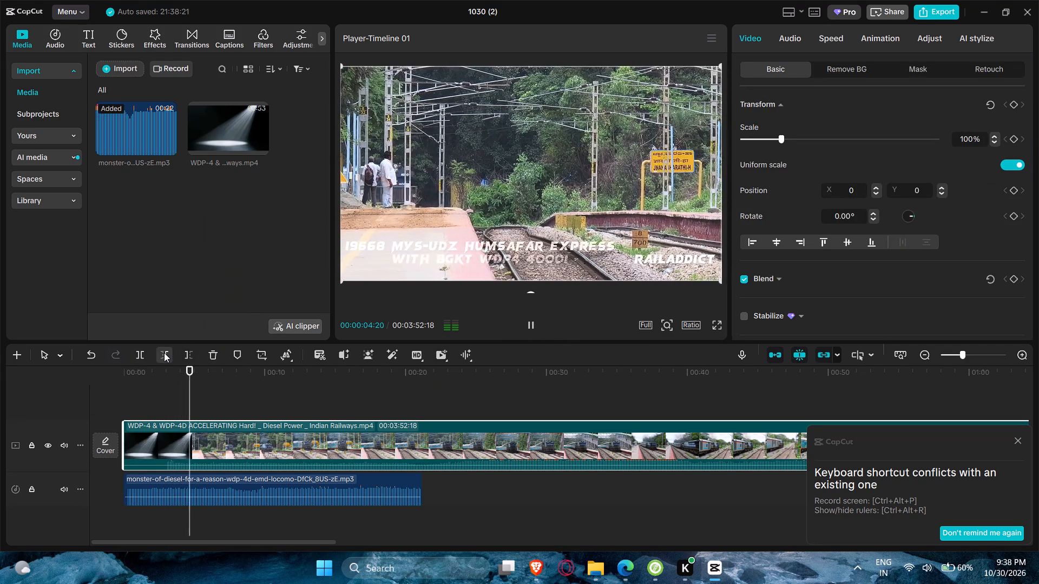
pyautogui.click(164, 353)
# Play the trimmed video with the audio from the beginning and dismiss the keyboard shortcut conflict notice.
pyautogui.click(530, 328)
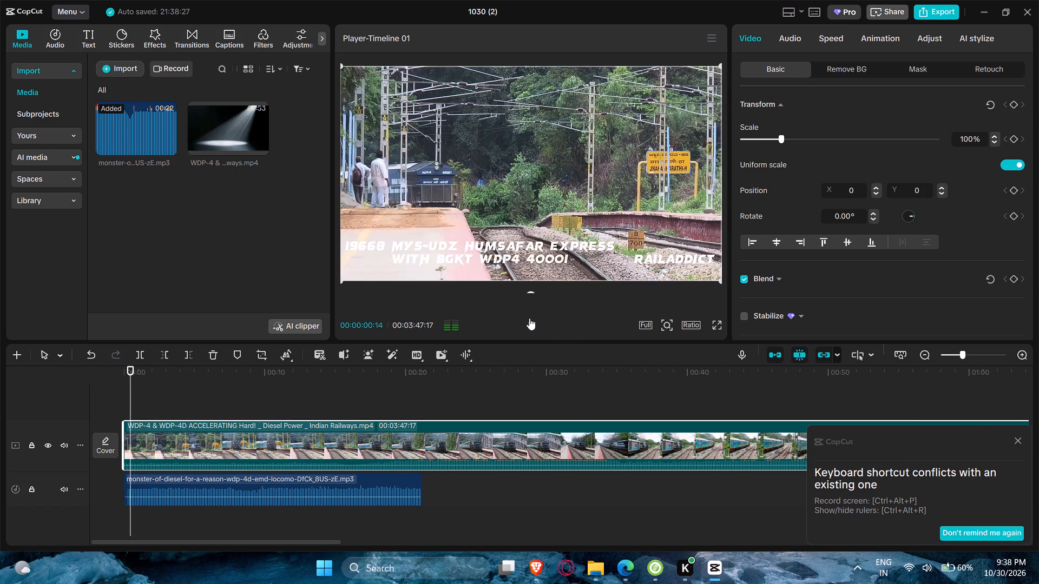
pyautogui.click(1015, 435)
pyautogui.click(1018, 436)
pyautogui.click(1015, 441)
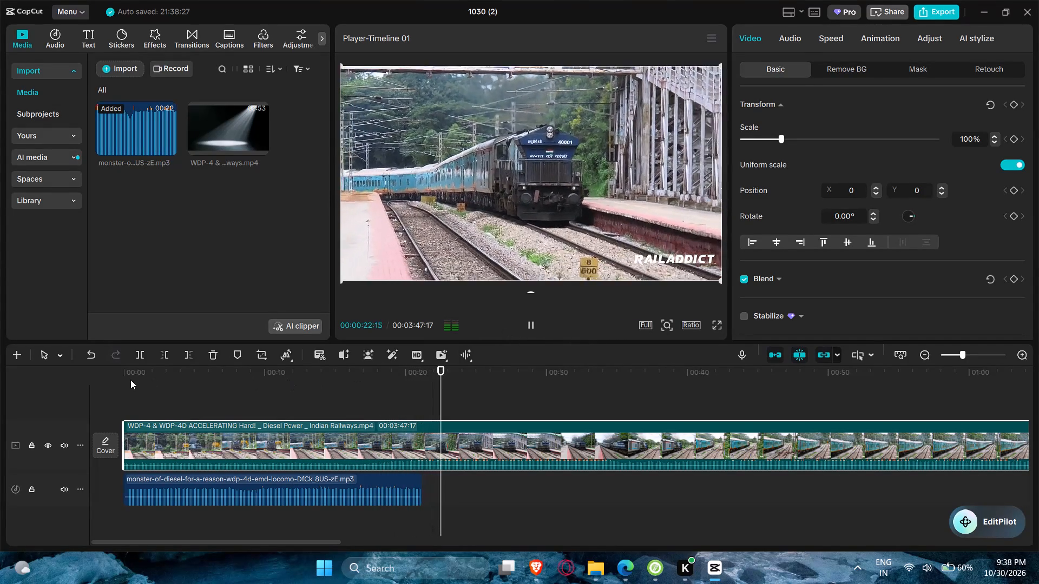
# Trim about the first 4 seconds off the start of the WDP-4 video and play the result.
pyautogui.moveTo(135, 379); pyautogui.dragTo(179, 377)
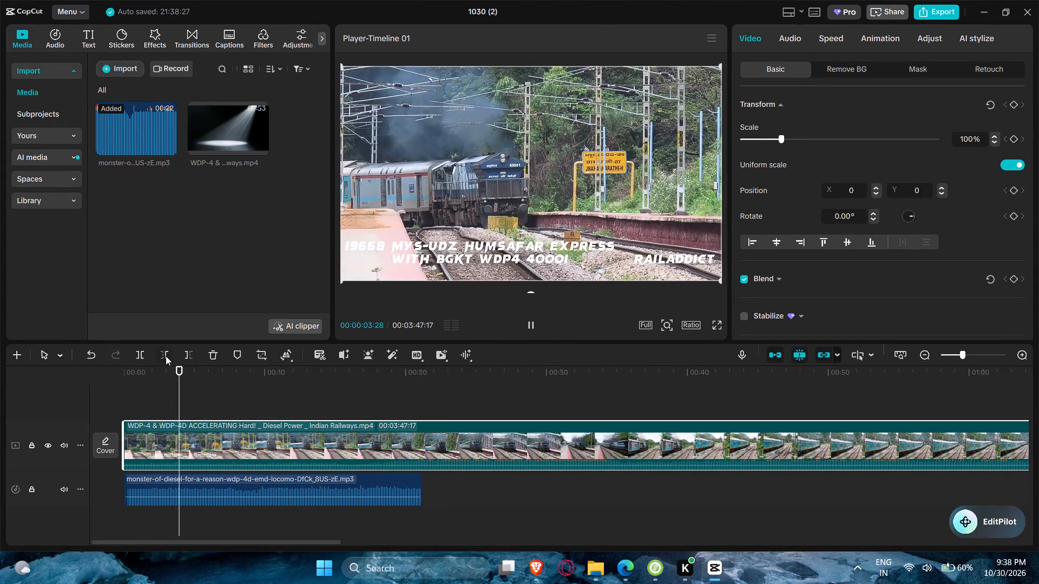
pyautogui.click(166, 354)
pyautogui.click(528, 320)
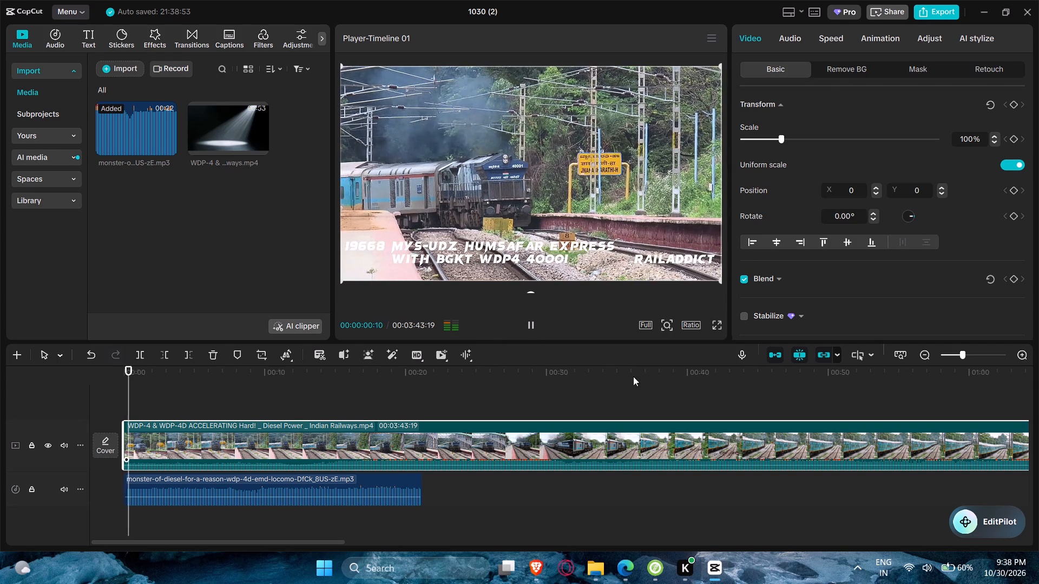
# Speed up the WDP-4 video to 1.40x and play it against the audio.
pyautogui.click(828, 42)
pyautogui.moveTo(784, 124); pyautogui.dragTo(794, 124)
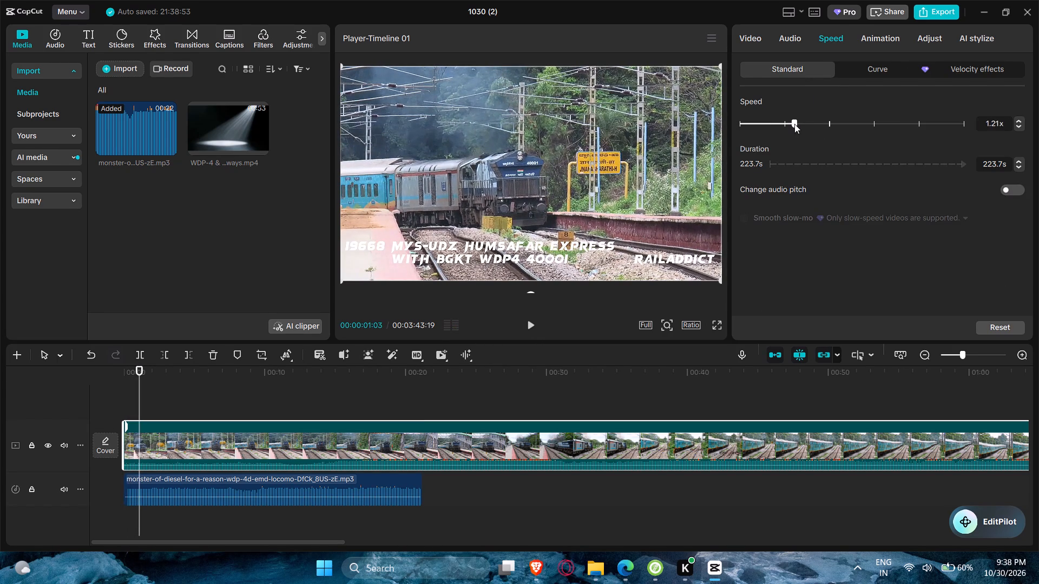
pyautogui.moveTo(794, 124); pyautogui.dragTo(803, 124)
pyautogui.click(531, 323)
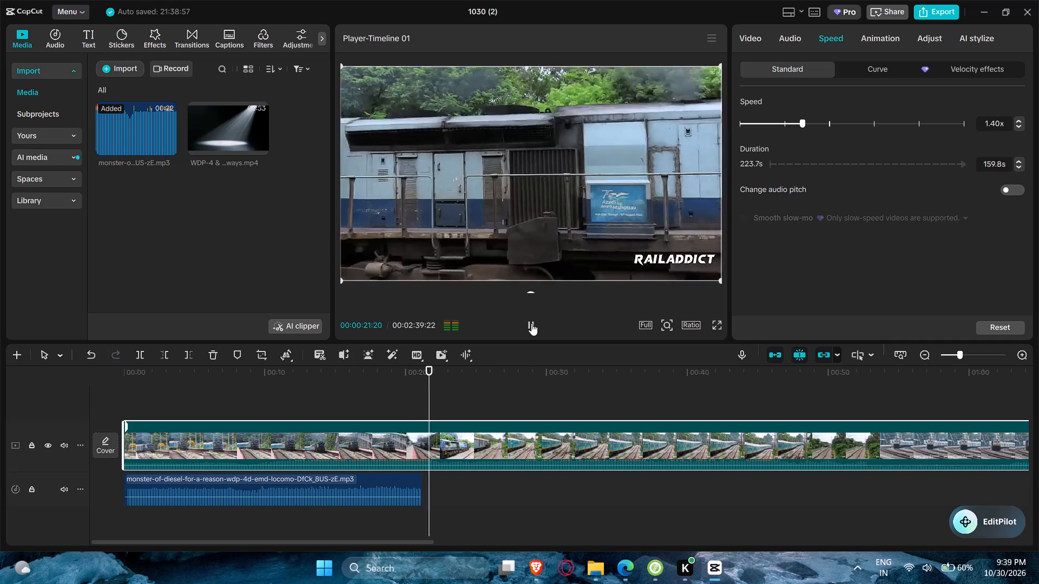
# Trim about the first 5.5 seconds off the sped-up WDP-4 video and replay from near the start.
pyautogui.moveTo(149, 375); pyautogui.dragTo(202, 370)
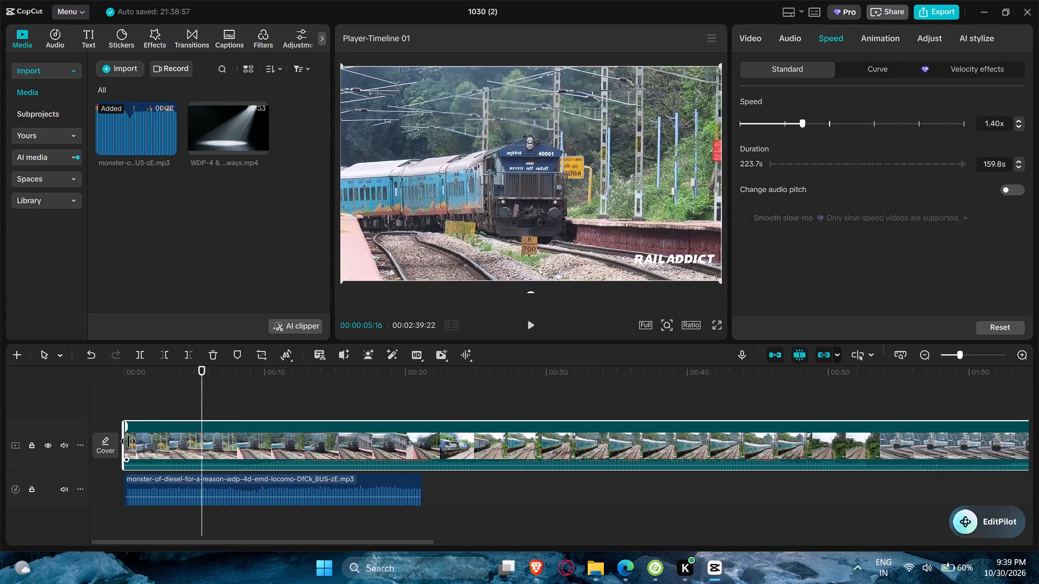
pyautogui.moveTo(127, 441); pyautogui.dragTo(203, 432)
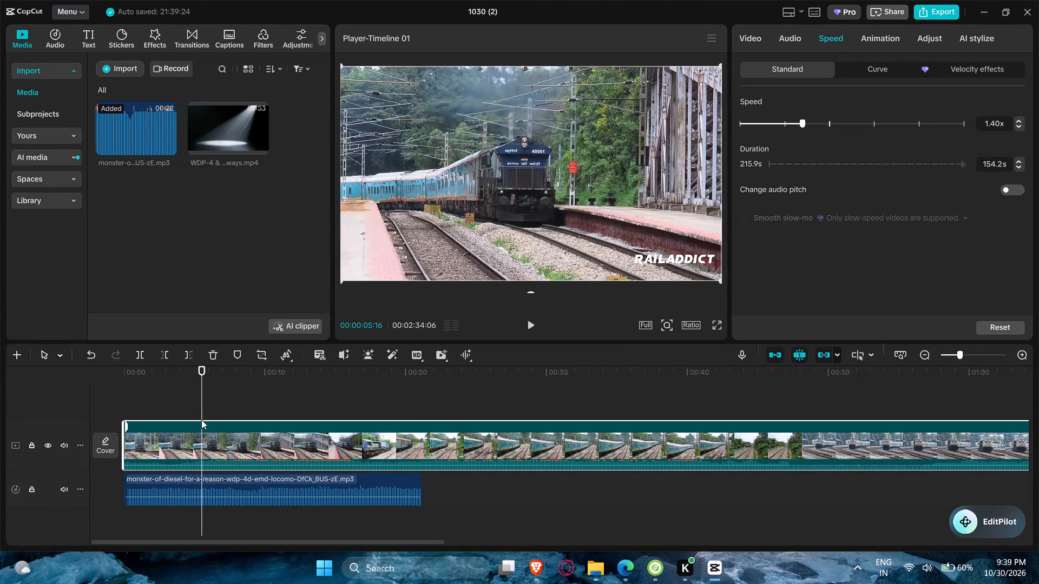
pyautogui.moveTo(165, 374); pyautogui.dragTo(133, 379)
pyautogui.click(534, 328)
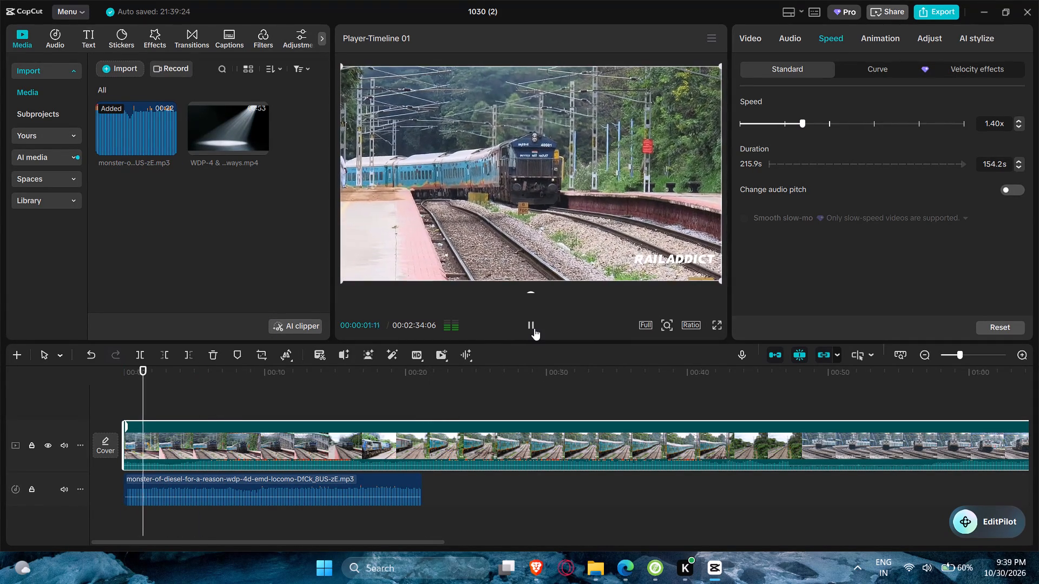
# Raise the volume of the monster-of-diesel audio clip to 3.7 dB.
pyautogui.click(388, 490)
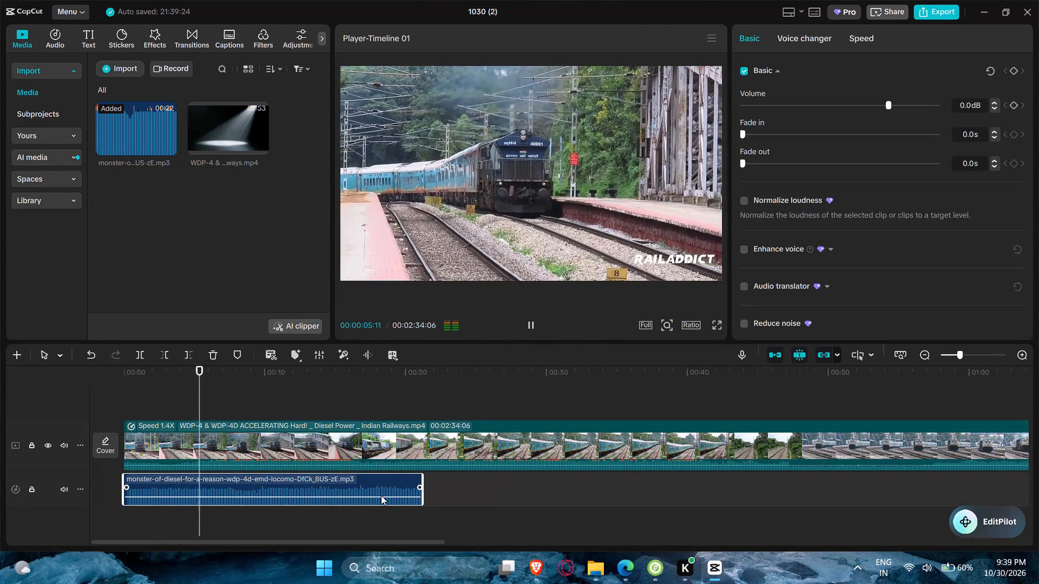
pyautogui.click(402, 499)
pyautogui.click(389, 497)
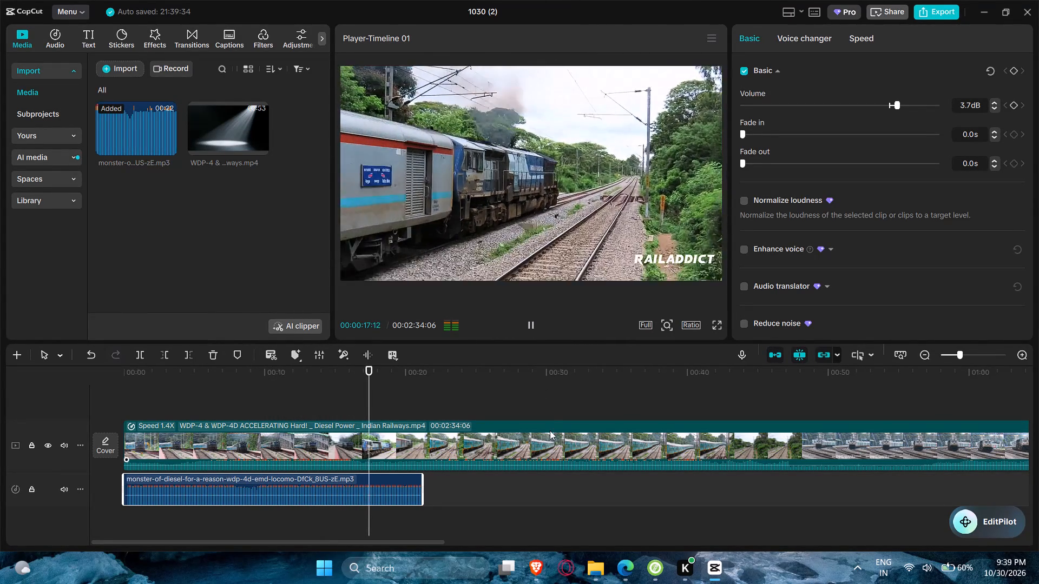
# Delete the WDP-4 & WDP-4D video clip from the main track.
pyautogui.click(563, 452)
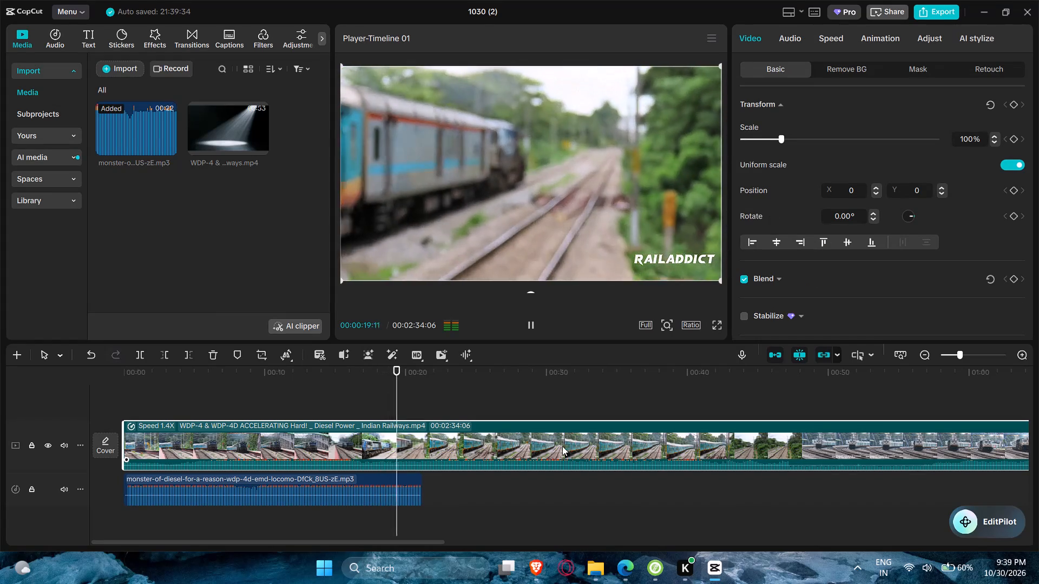
pyautogui.rightClick(515, 435)
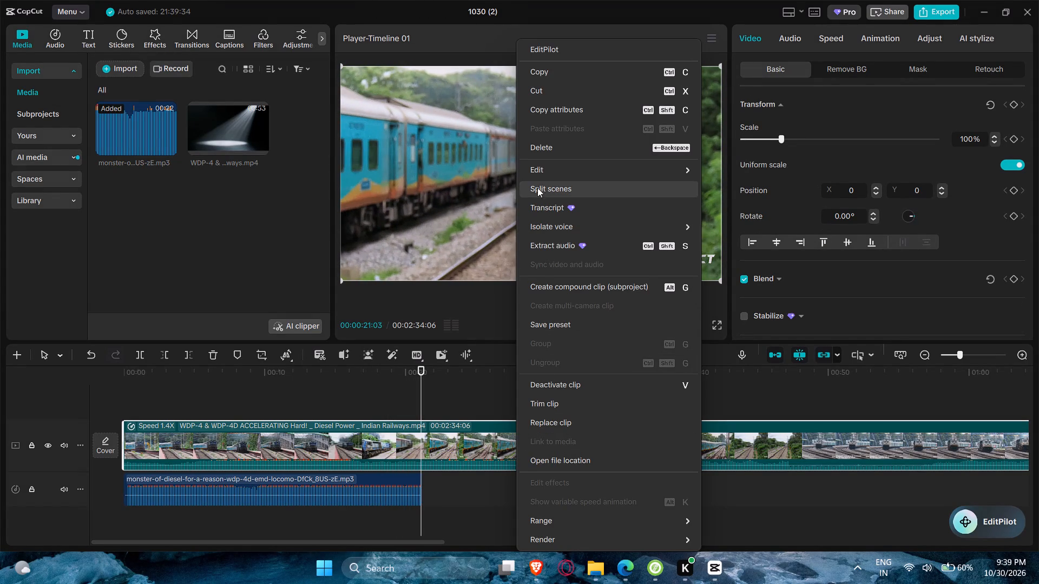
pyautogui.click(554, 159)
pyautogui.click(565, 147)
# Import the video "COMPILATION OF TRAINS AT DOMBIVLI & KOPAR" from the Videos folder.
pyautogui.click(116, 67)
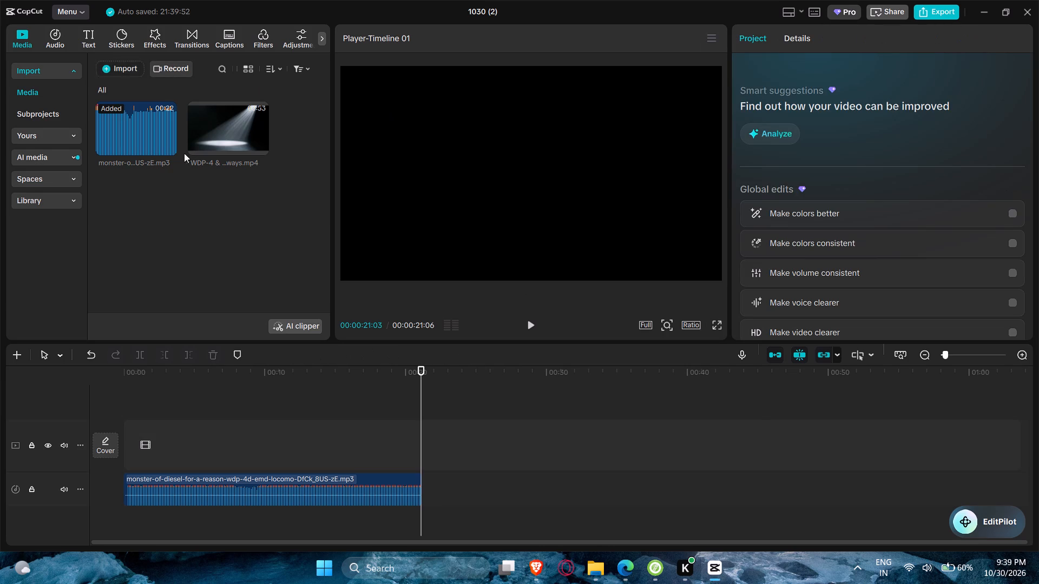
pyautogui.scroll(-1, 341, 276)
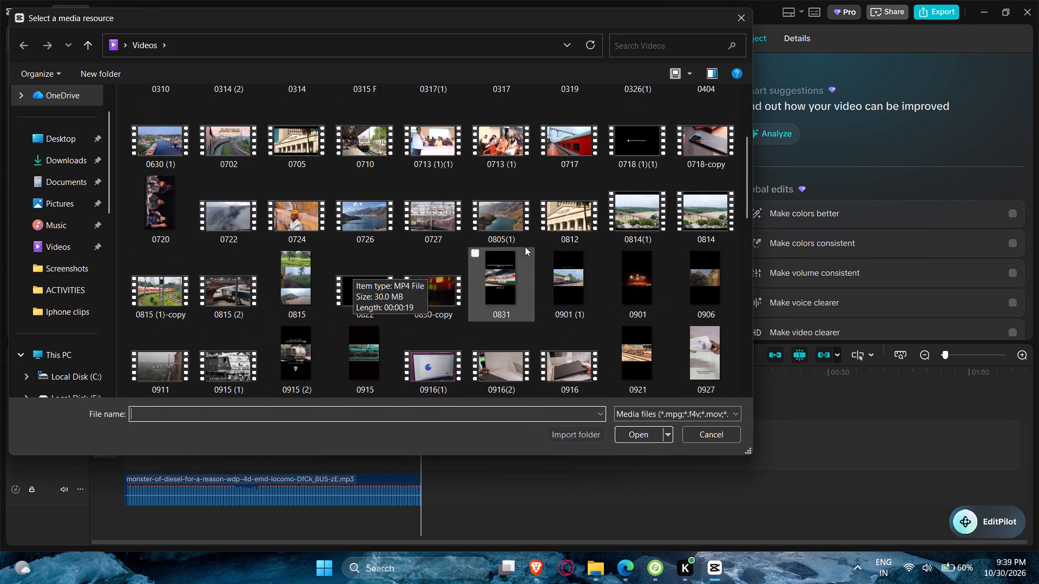
pyautogui.scroll(-1, 542, 258)
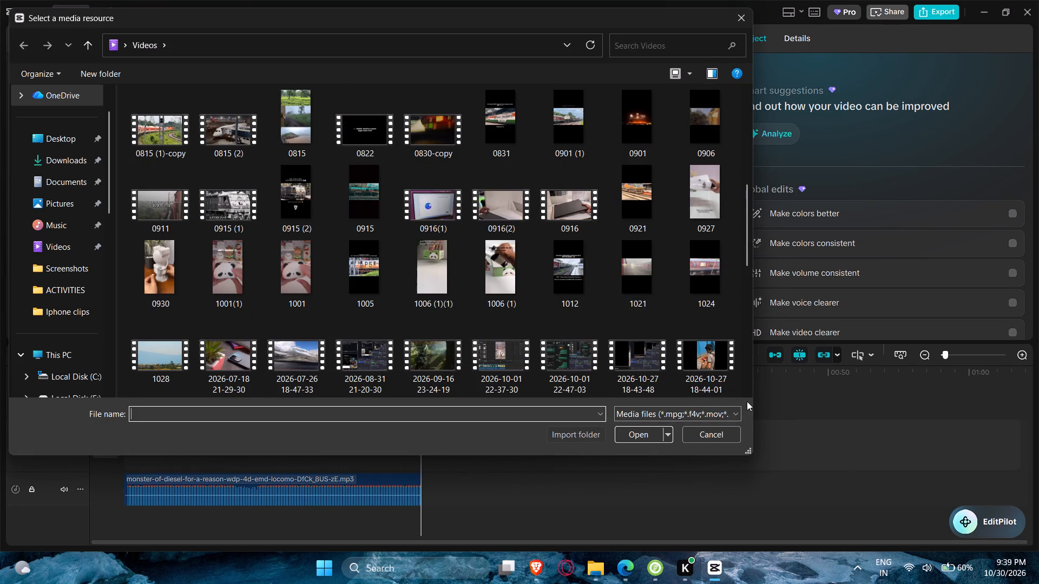
pyautogui.click(749, 391)
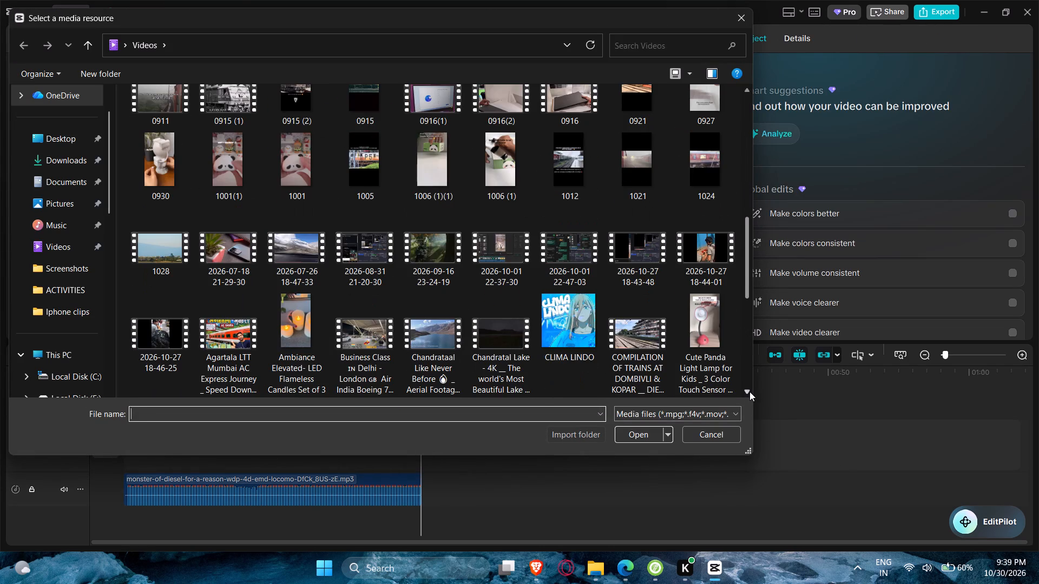
pyautogui.click(749, 391)
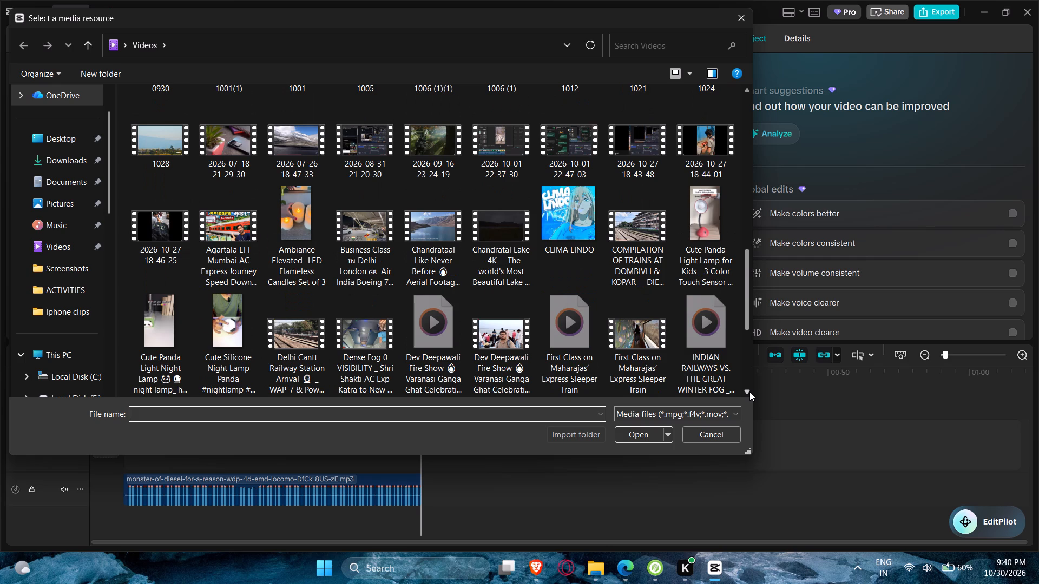
pyautogui.click(749, 391)
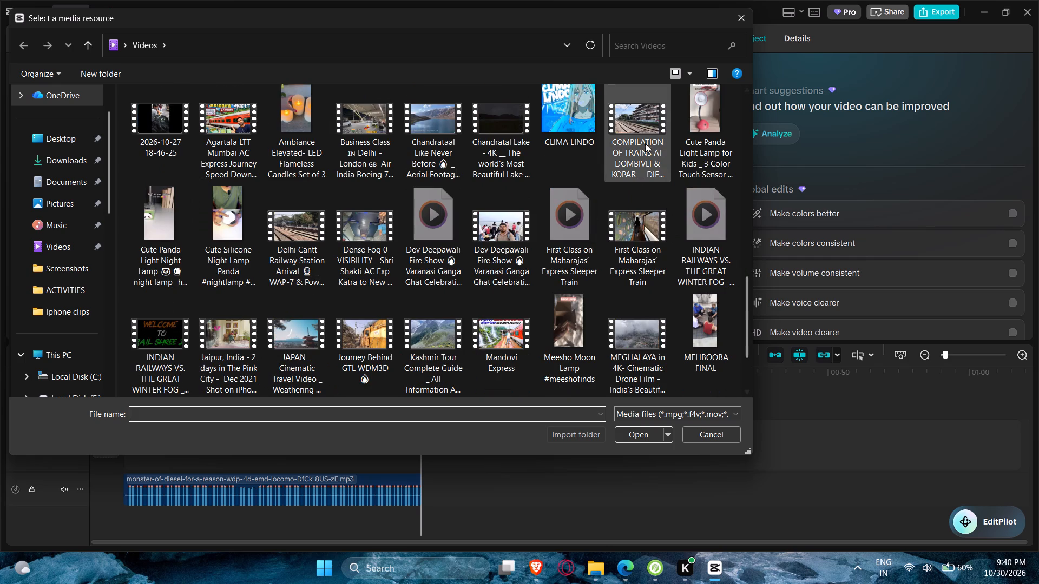
pyautogui.doubleClick(642, 124)
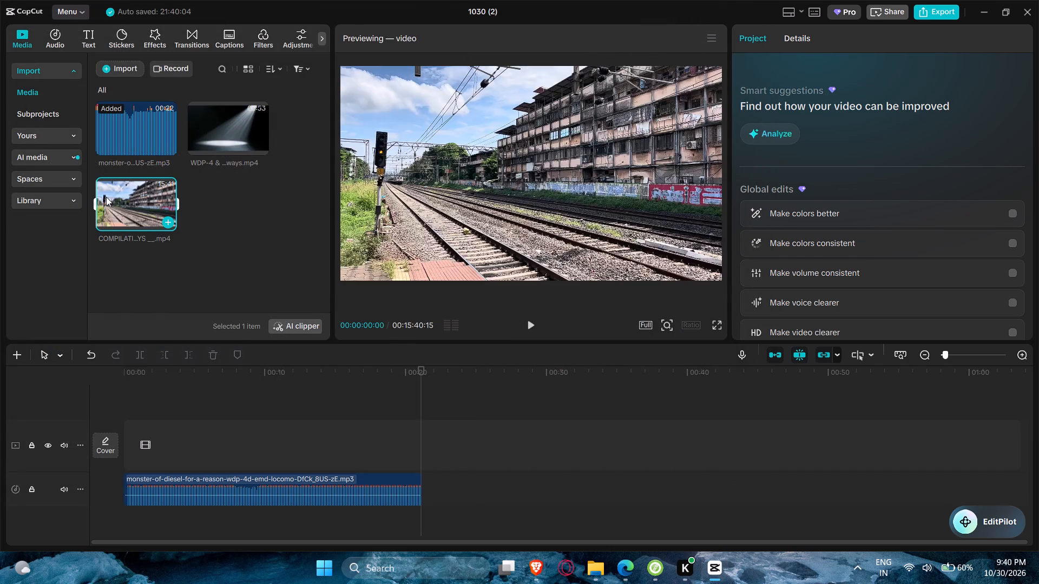
# Place the Dombivli & Kopar compilation video at the start of the main track, above the audio clip.
pyautogui.moveTo(106, 196); pyautogui.dragTo(135, 441)
# Skim the first four minutes or so of the compilation video for a suitable diesel locomotive scene.
pyautogui.moveTo(131, 374); pyautogui.dragTo(180, 378)
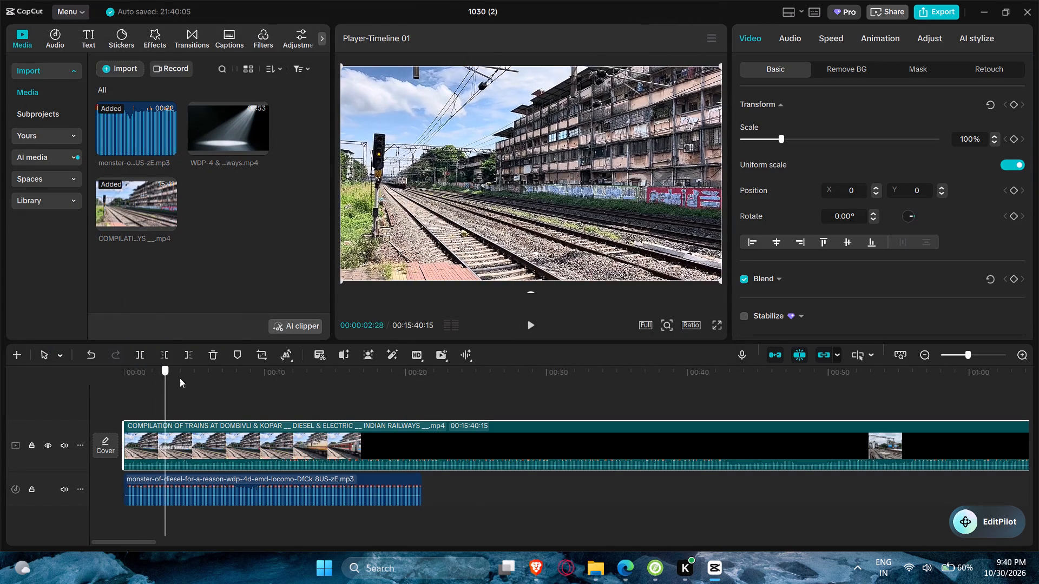
pyautogui.moveTo(180, 378); pyautogui.dragTo(255, 378)
pyautogui.press('space')
pyautogui.keyDown('ctrl'); pyautogui.scroll(-6, 283, 457); pyautogui.keyUp('ctrl')
pyautogui.keyDown('ctrl'); pyautogui.scroll(1, 251, 454); pyautogui.keyUp('ctrl')
pyautogui.keyDown('ctrl'); pyautogui.scroll(-2, 251, 454); pyautogui.keyUp('ctrl')
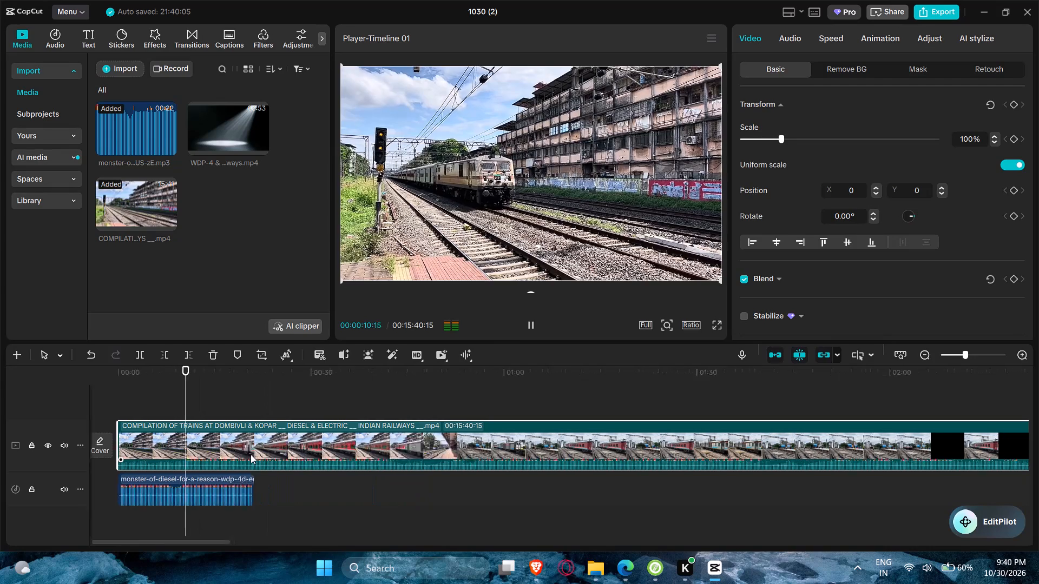
pyautogui.keyDown('ctrl'); pyautogui.scroll(-11, 251, 454); pyautogui.keyUp('ctrl')
pyautogui.moveTo(169, 362); pyautogui.dragTo(187, 364)
pyautogui.moveTo(189, 369); pyautogui.dragTo(526, 380)
pyautogui.keyDown('ctrl'); pyautogui.scroll(-3, 486, 428); pyautogui.keyUp('ctrl')
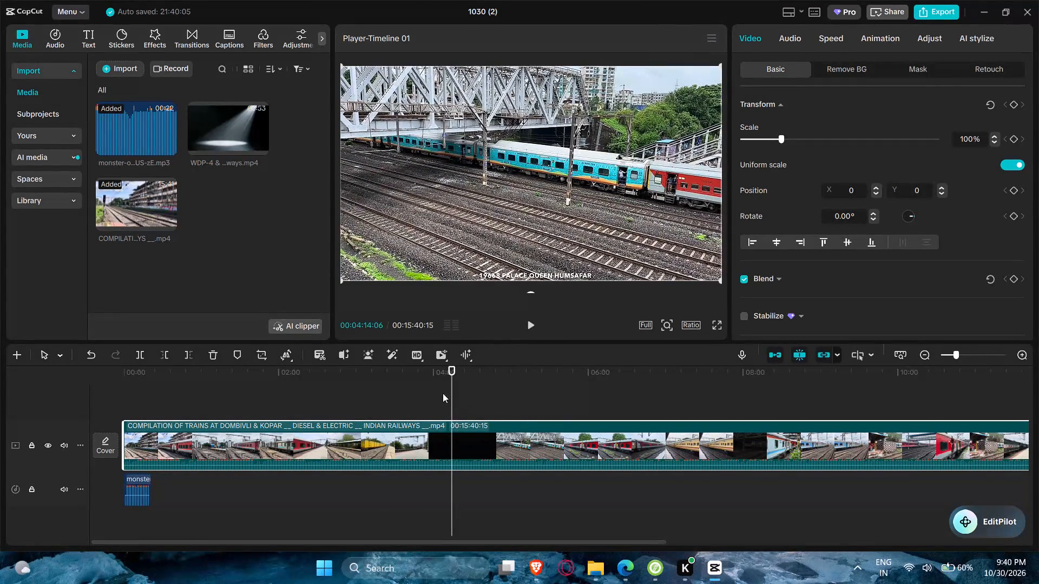
# Find the start of the yellow diesel locomotive's platform approach and trim off everything before it, about the first 3 min 12 s.
pyautogui.click(419, 379)
pyautogui.press('space')
pyautogui.moveTo(426, 379); pyautogui.dragTo(438, 376)
pyautogui.moveTo(438, 376); pyautogui.dragTo(411, 376)
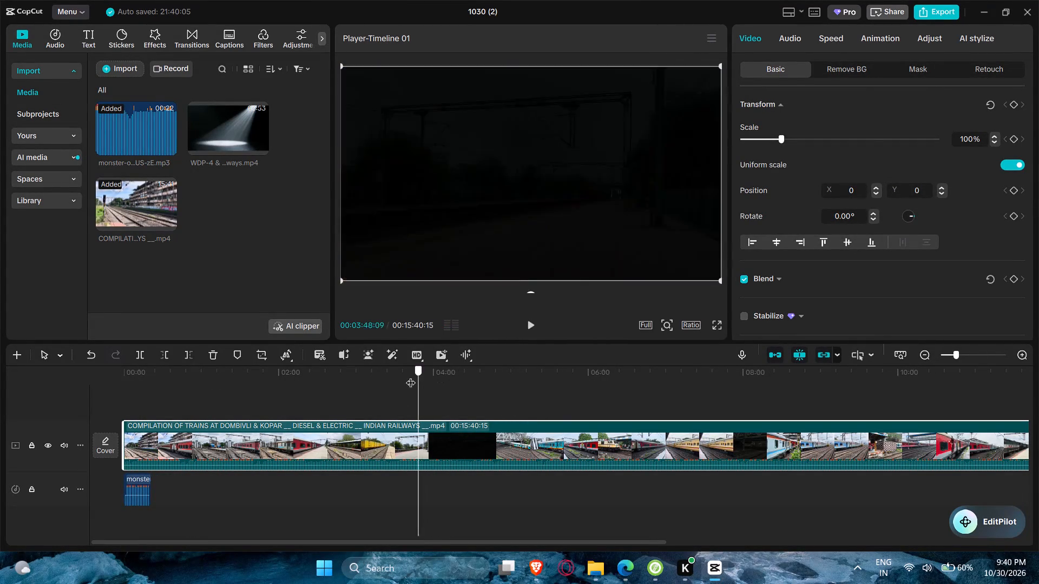
pyautogui.moveTo(411, 376); pyautogui.dragTo(320, 376)
pyautogui.moveTo(320, 376); pyautogui.dragTo(340, 376)
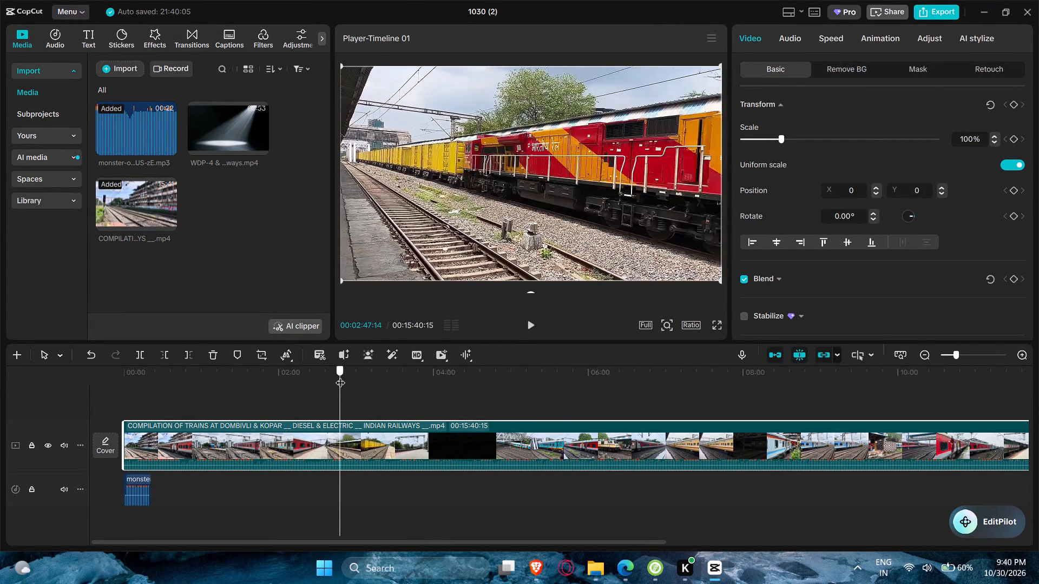
pyautogui.moveTo(340, 376); pyautogui.dragTo(394, 375)
pyautogui.press('space')
pyautogui.moveTo(389, 376); pyautogui.dragTo(381, 377)
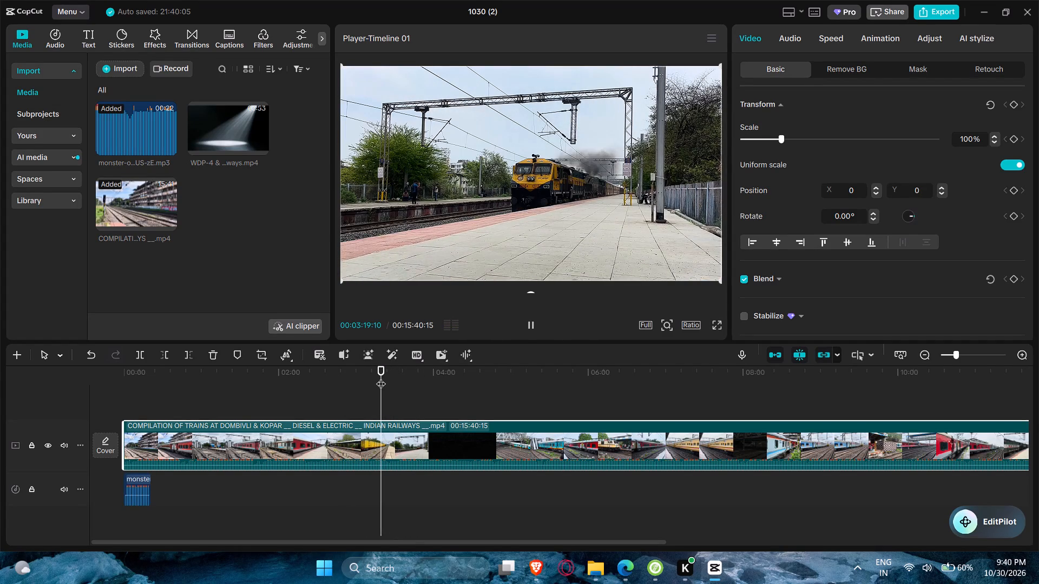
pyautogui.press('space')
pyautogui.press('space')
pyautogui.click(372, 374)
pyautogui.press('space')
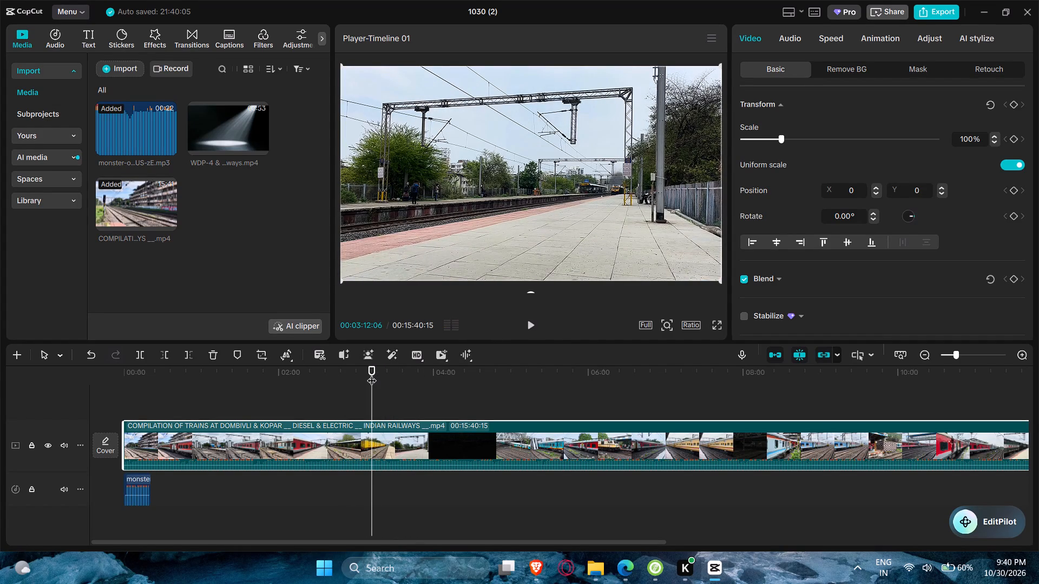
pyautogui.click(162, 357)
# Play the trimmed compilation from the start and check the footage against the length of the audio clip.
pyautogui.press('space')
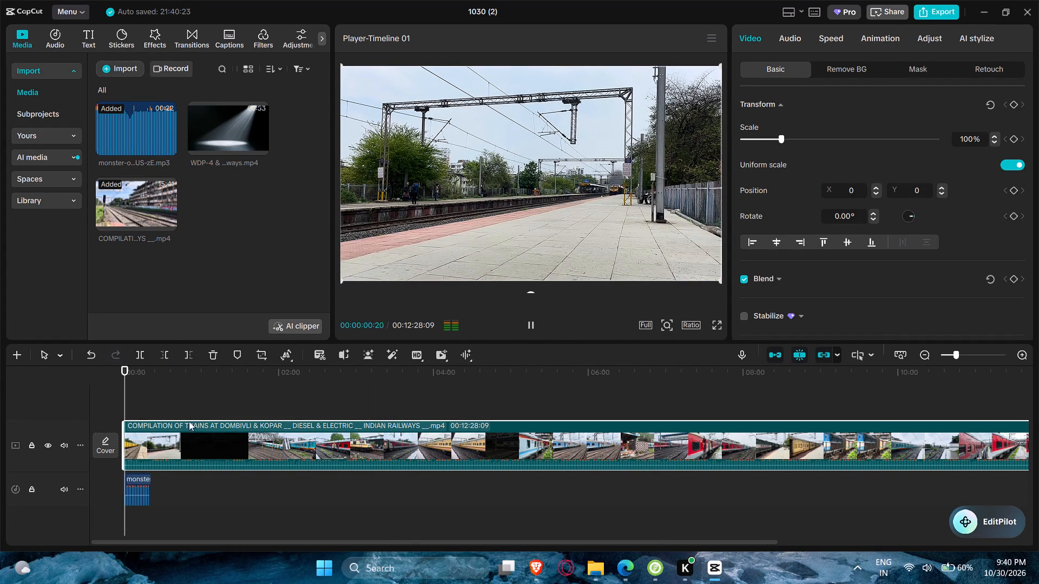
pyautogui.keyDown('ctrl'); pyautogui.scroll(8, 219, 470); pyautogui.keyUp('ctrl')
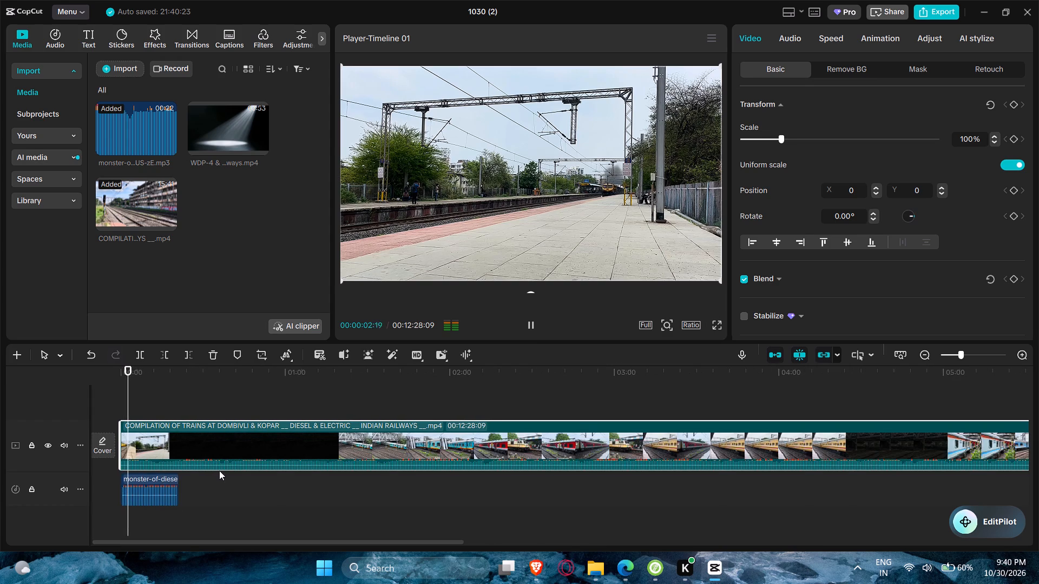
pyautogui.keyDown('ctrl'); pyautogui.scroll(6, 219, 470); pyautogui.keyUp('ctrl')
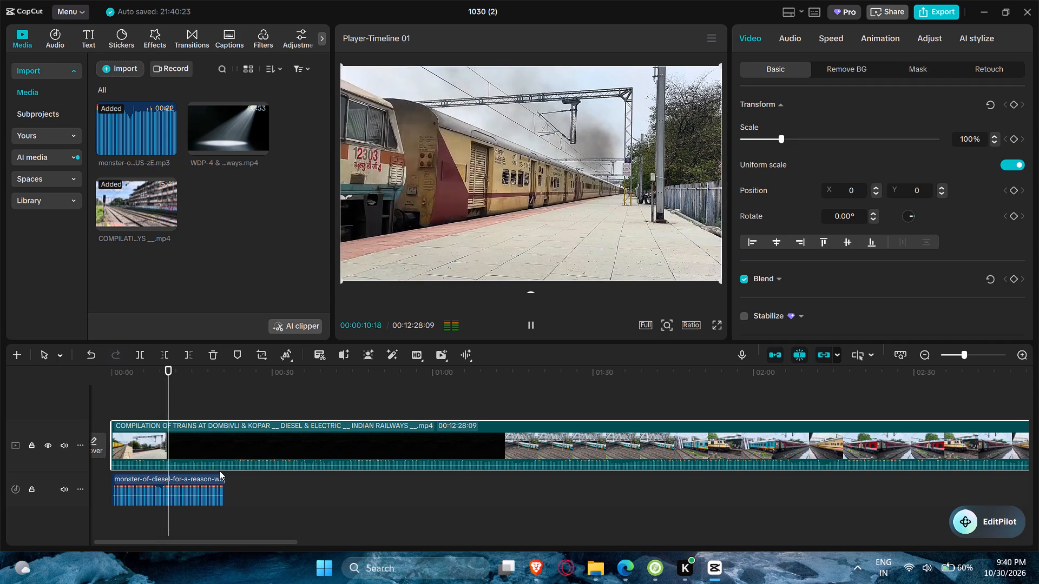
pyautogui.keyDown('ctrl'); pyautogui.scroll(-4, 219, 470); pyautogui.keyUp('ctrl')
pyautogui.keyDown('ctrl'); pyautogui.scroll(9, 219, 470); pyautogui.keyUp('ctrl')
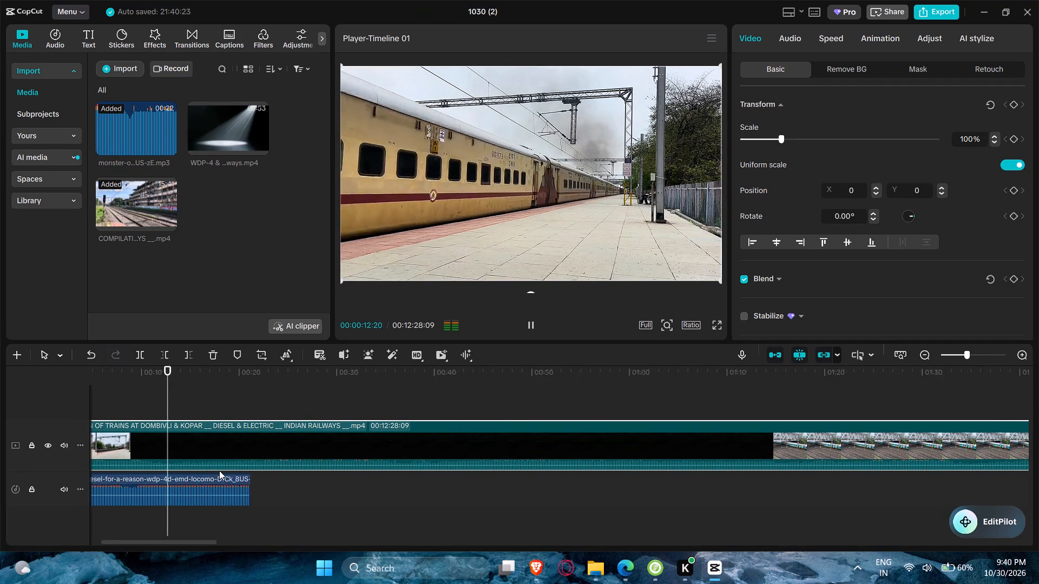
pyautogui.keyDown('ctrl'); pyautogui.scroll(-9, 238, 446); pyautogui.keyUp('ctrl')
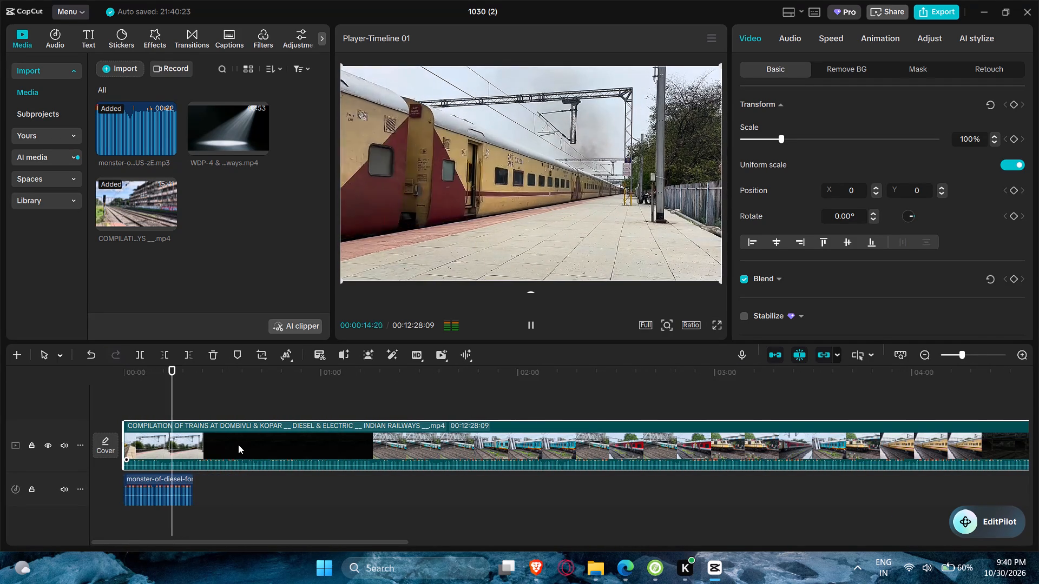
# Skim the whole trimmed compilation to its end and back to about 8 min 16 s for a diesel locomotive scene.
pyautogui.moveTo(220, 371); pyautogui.dragTo(278, 373)
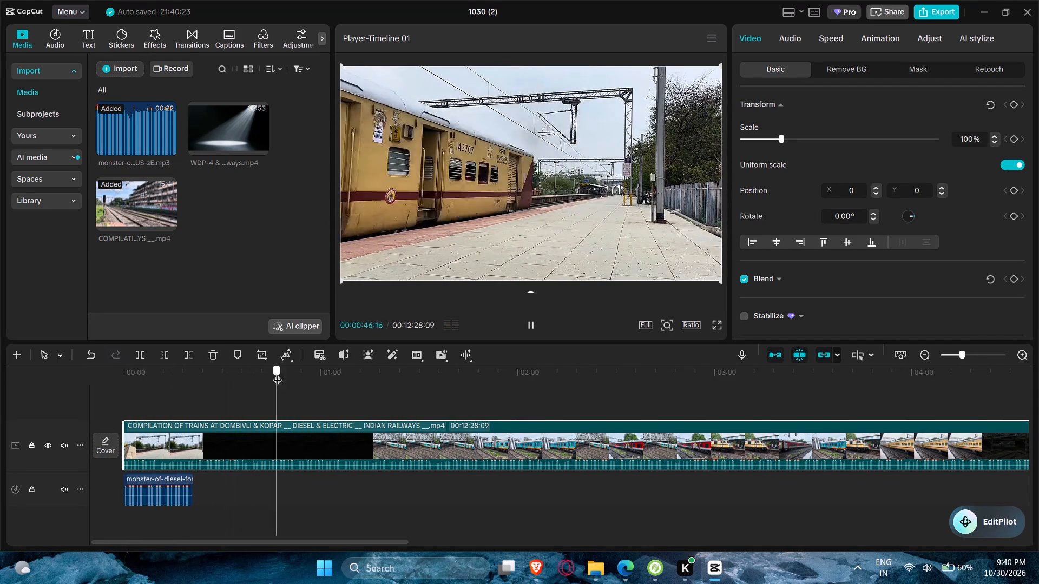
pyautogui.moveTo(278, 373); pyautogui.dragTo(392, 384)
pyautogui.keyDown('ctrl'); pyautogui.scroll(-9, 383, 435); pyautogui.keyUp('ctrl')
pyautogui.moveTo(310, 387); pyautogui.dragTo(345, 380)
pyautogui.moveTo(350, 375); pyautogui.dragTo(351, 375)
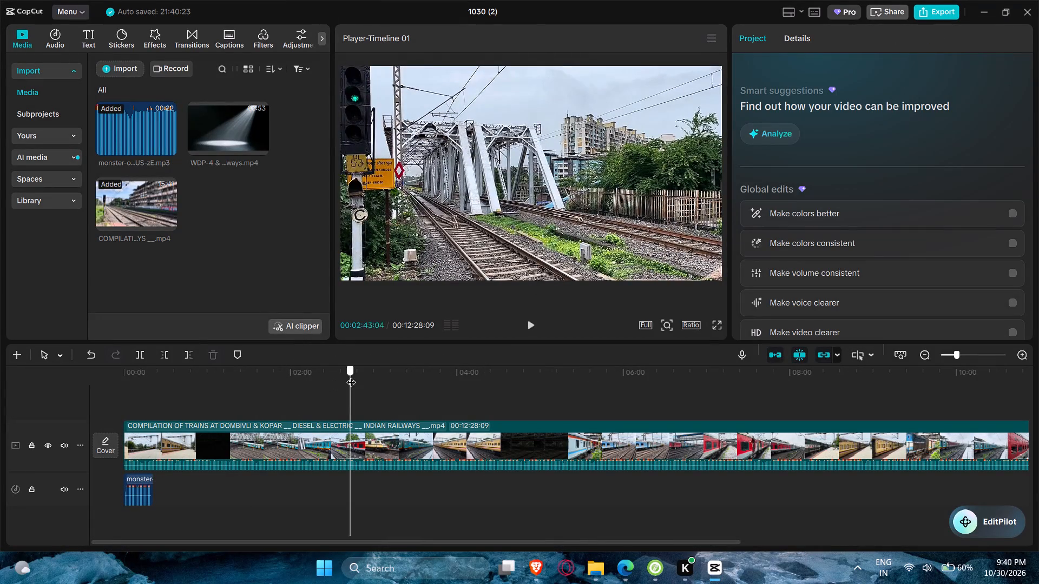
pyautogui.moveTo(351, 375); pyautogui.dragTo(521, 383)
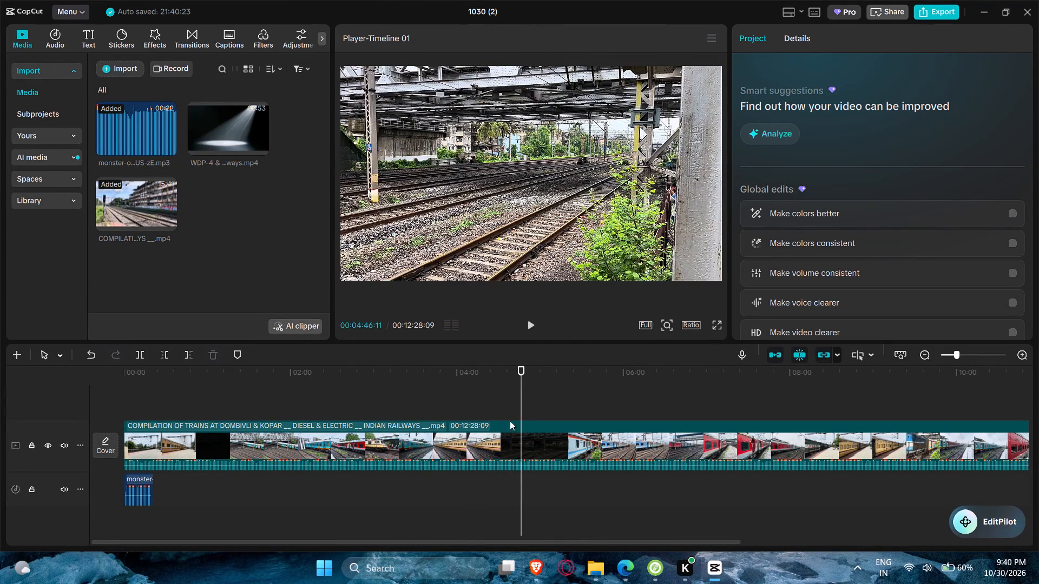
pyautogui.keyDown('ctrl'); pyautogui.scroll(-10, 501, 432); pyautogui.keyUp('ctrl')
pyautogui.moveTo(419, 380); pyautogui.dragTo(509, 373)
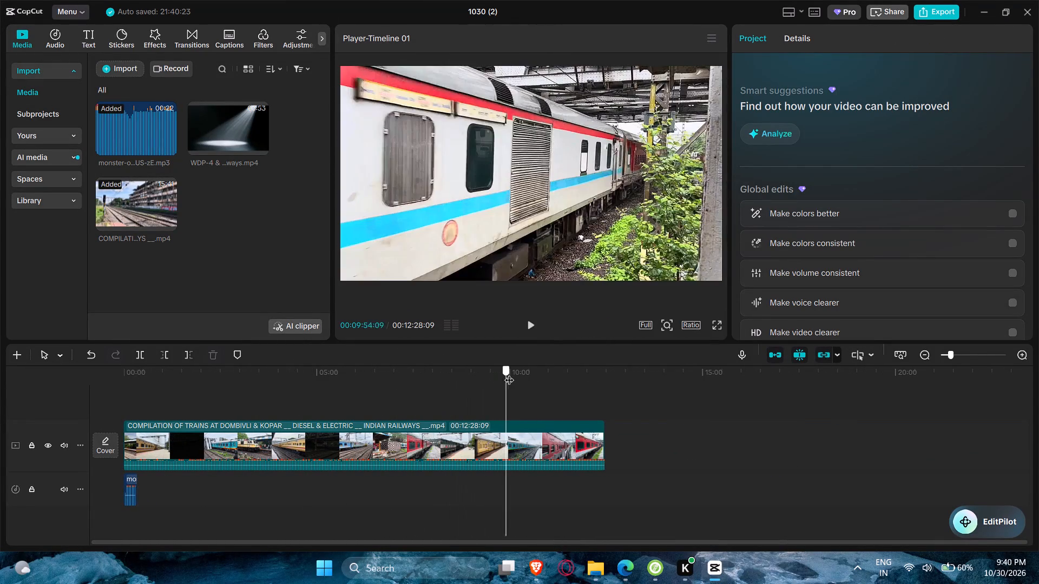
pyautogui.moveTo(509, 373); pyautogui.dragTo(593, 373)
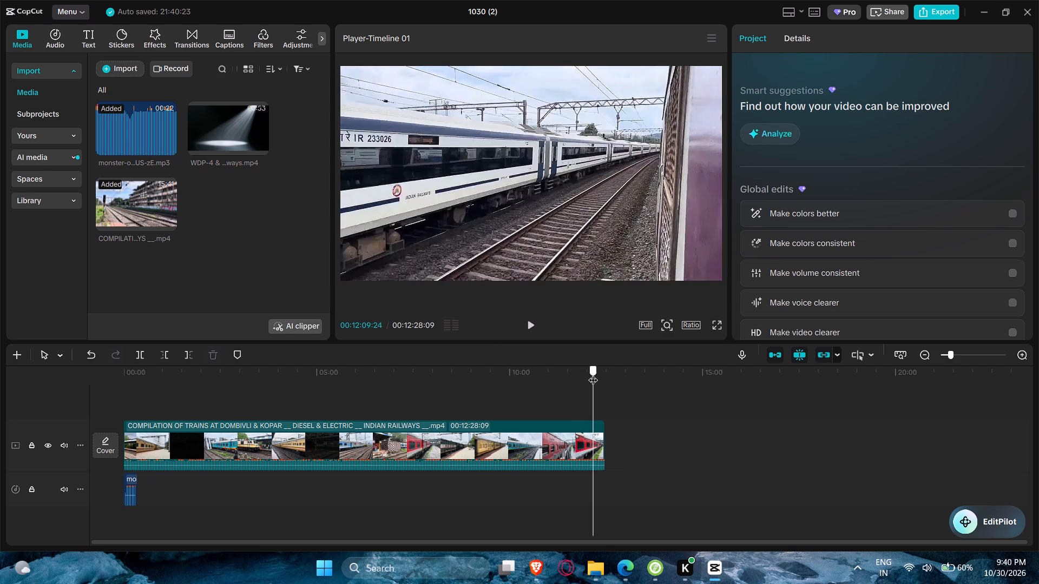
pyautogui.moveTo(593, 373); pyautogui.dragTo(454, 375)
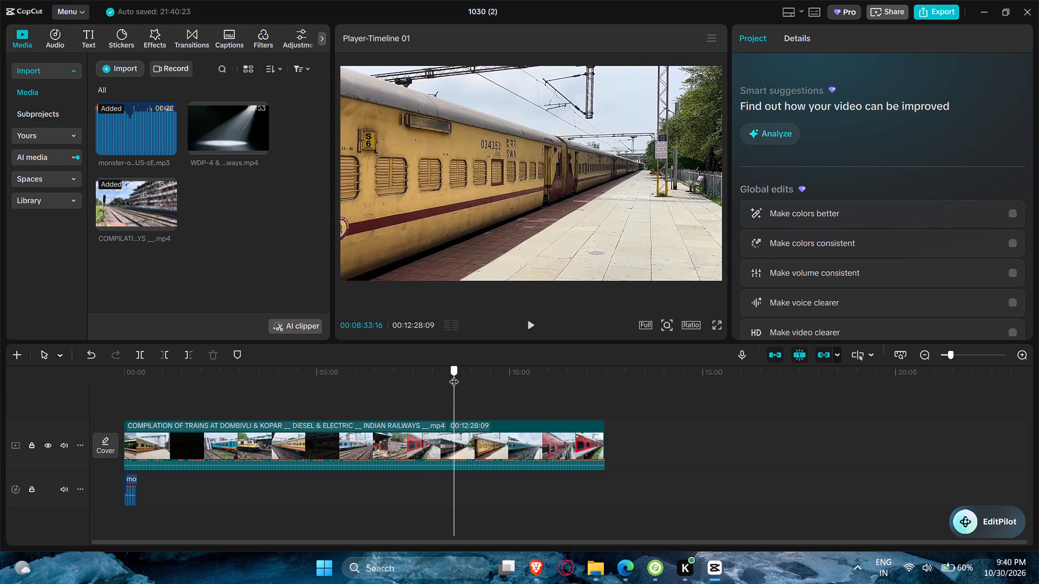
pyautogui.moveTo(454, 375); pyautogui.dragTo(449, 375)
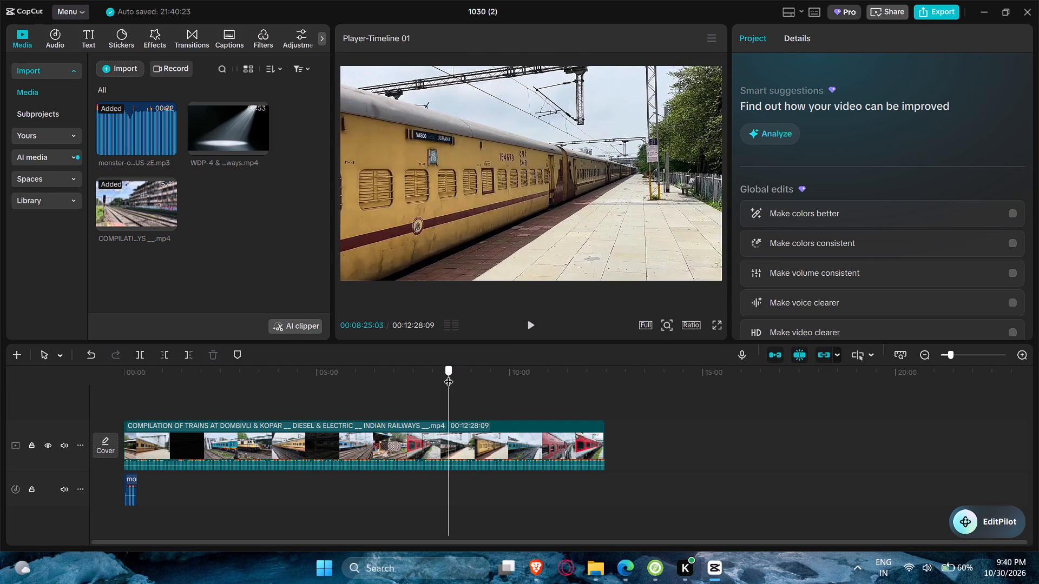
pyautogui.moveTo(449, 375); pyautogui.dragTo(443, 375)
pyautogui.press('space')
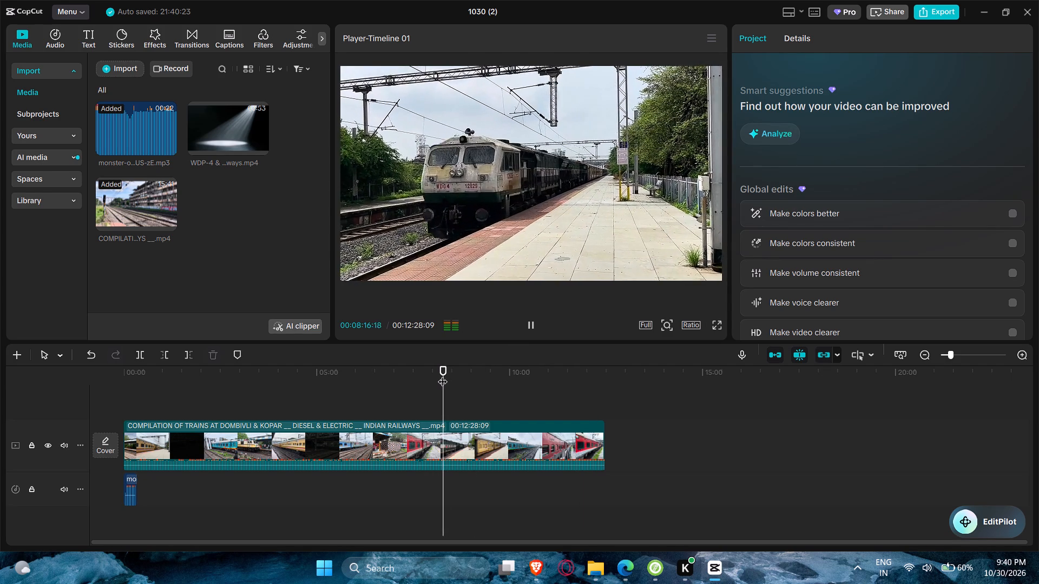
# Skim the compilation from about 2 min 30 s to 7 min 8 s for a suitable diesel locomotive scene.
pyautogui.moveTo(219, 376); pyautogui.dragTo(222, 376)
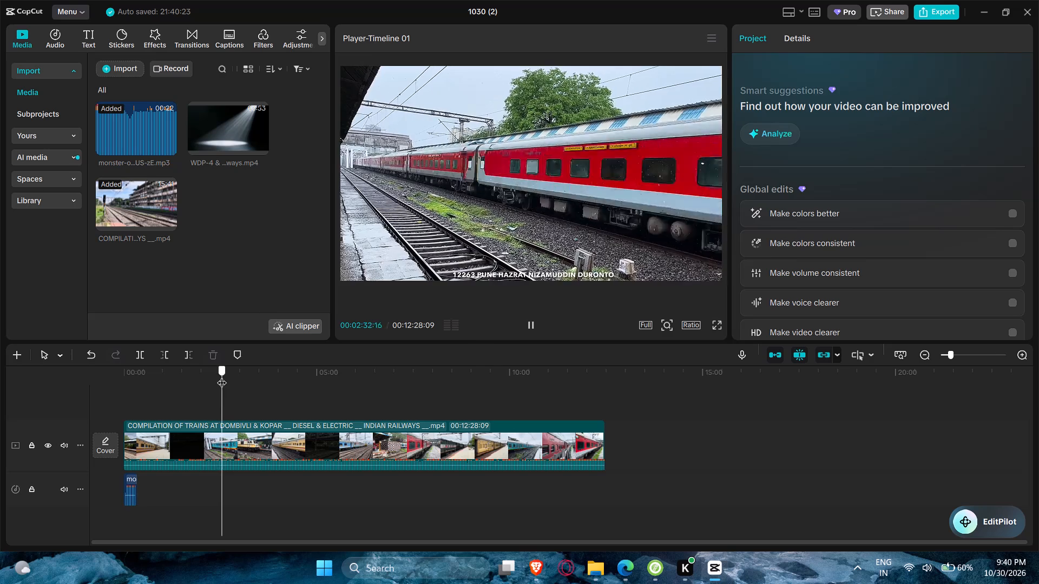
pyautogui.moveTo(222, 376); pyautogui.dragTo(252, 376)
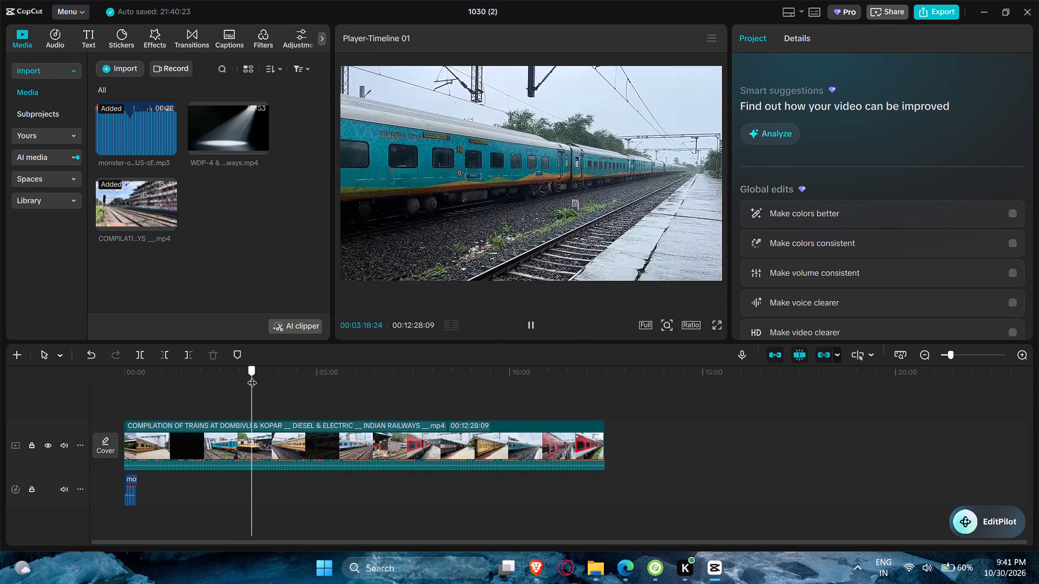
pyautogui.moveTo(252, 376); pyautogui.dragTo(272, 376)
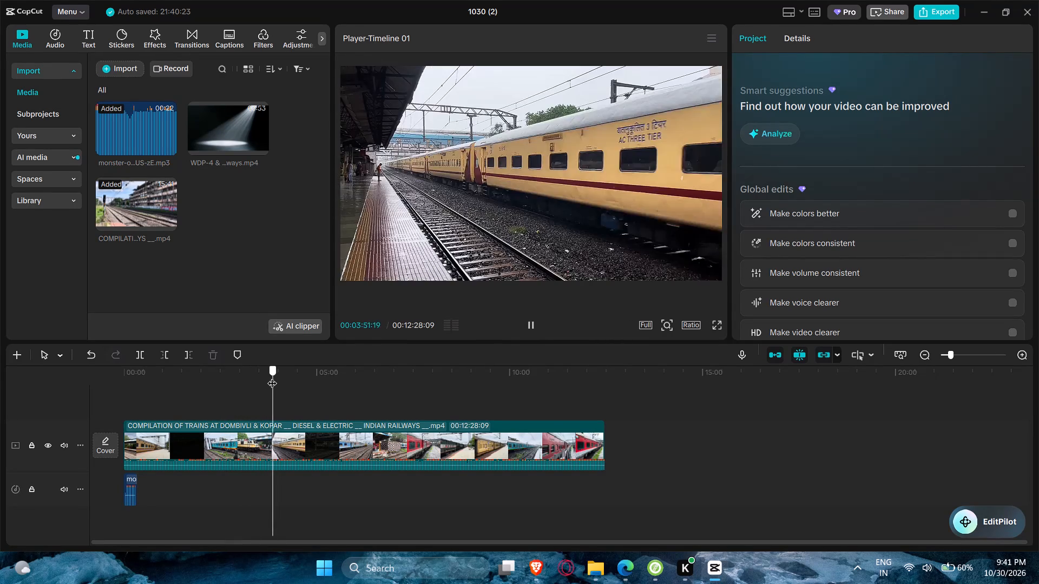
pyautogui.moveTo(272, 376); pyautogui.dragTo(268, 377)
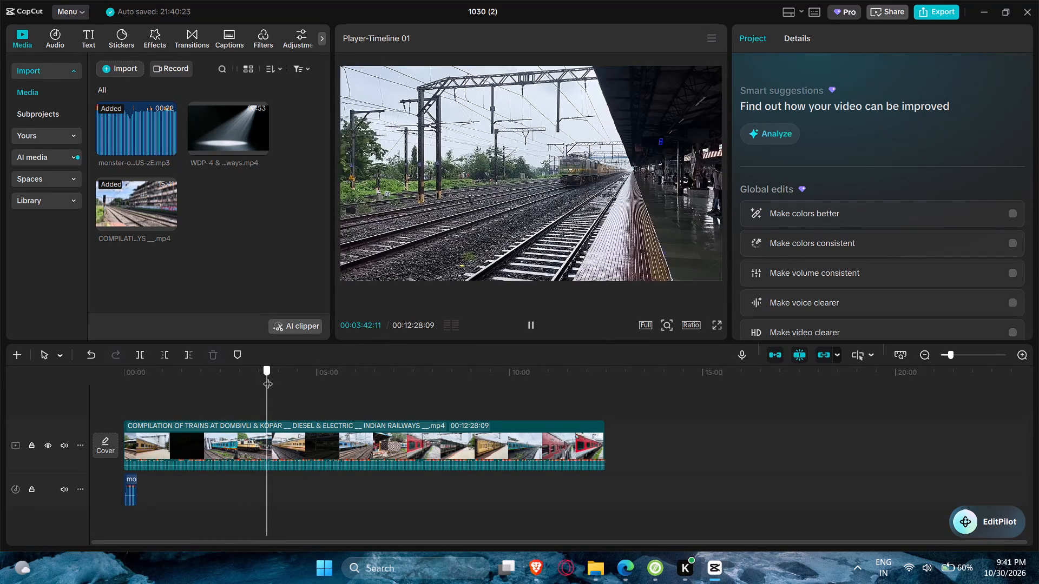
pyautogui.moveTo(268, 377); pyautogui.dragTo(293, 376)
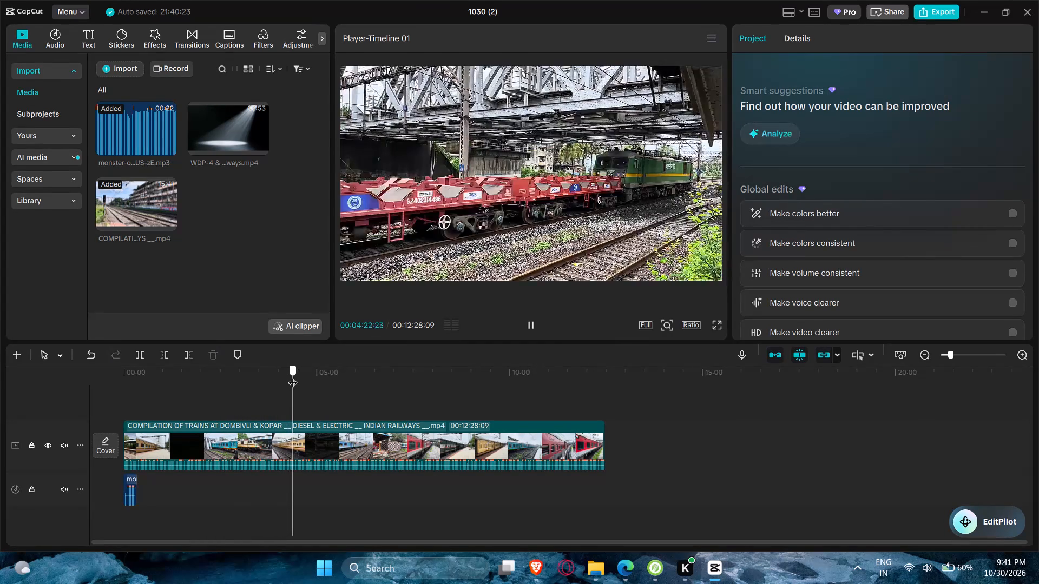
pyautogui.moveTo(293, 376); pyautogui.dragTo(318, 376)
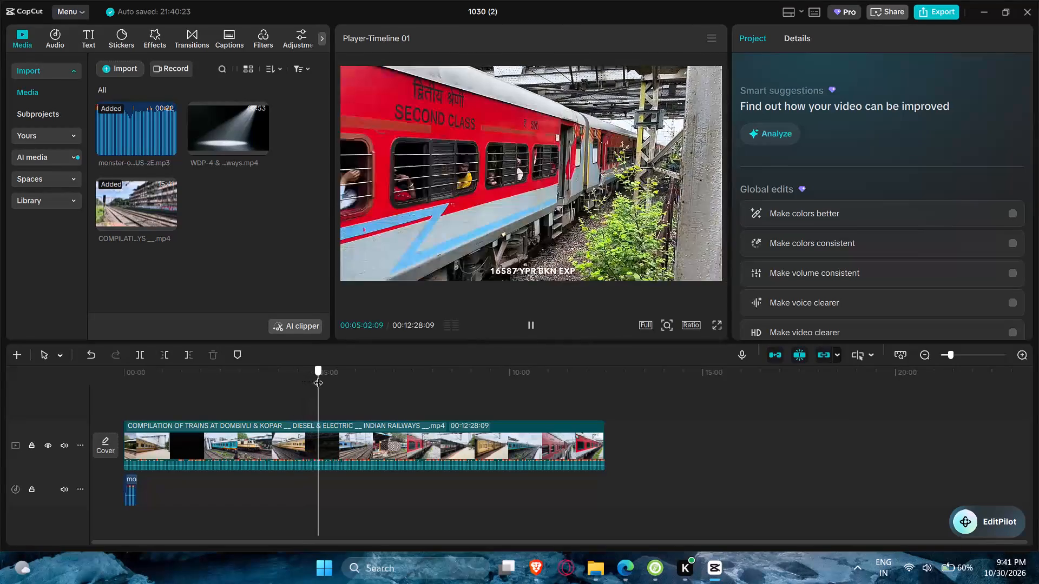
pyautogui.moveTo(318, 376); pyautogui.dragTo(313, 377)
pyautogui.press('space')
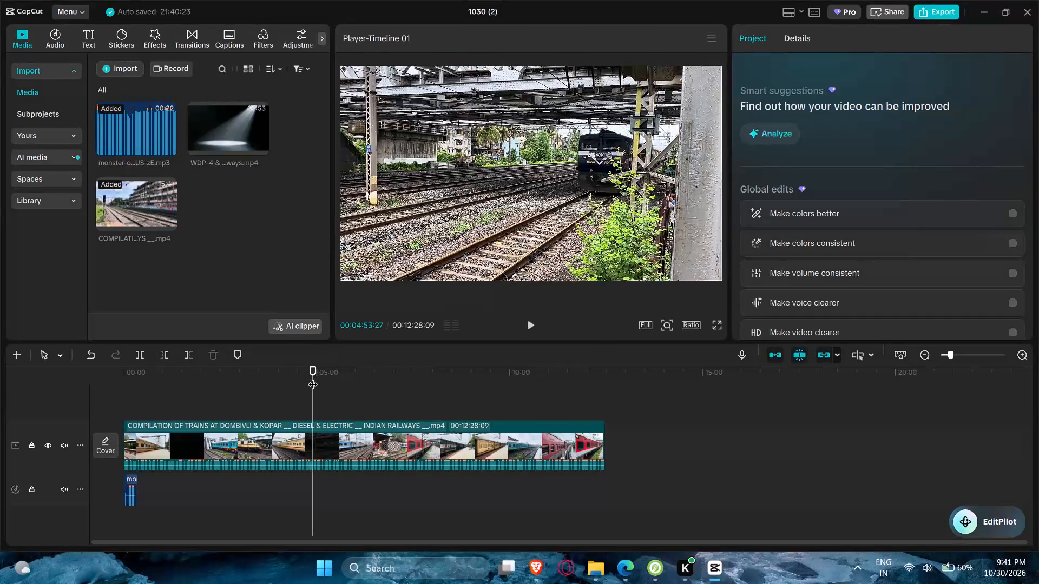
pyautogui.press('space')
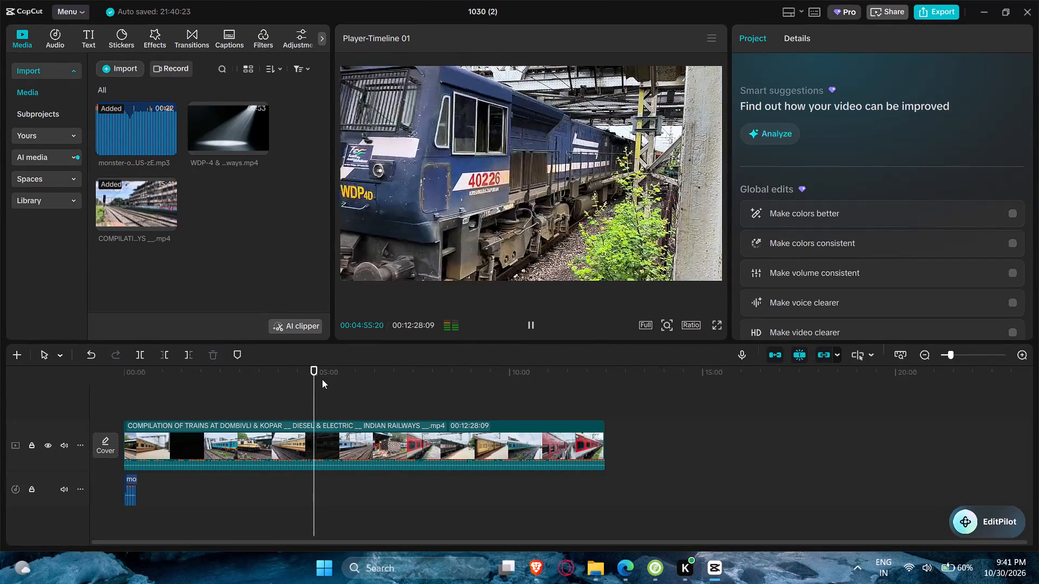
pyautogui.moveTo(331, 377); pyautogui.dragTo(366, 376)
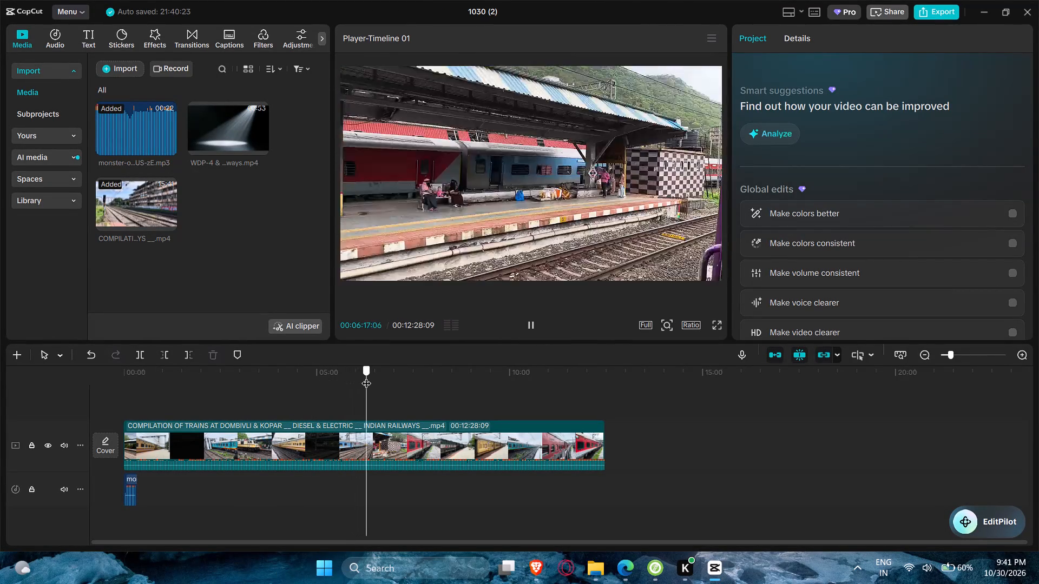
pyautogui.moveTo(366, 376); pyautogui.dragTo(399, 379)
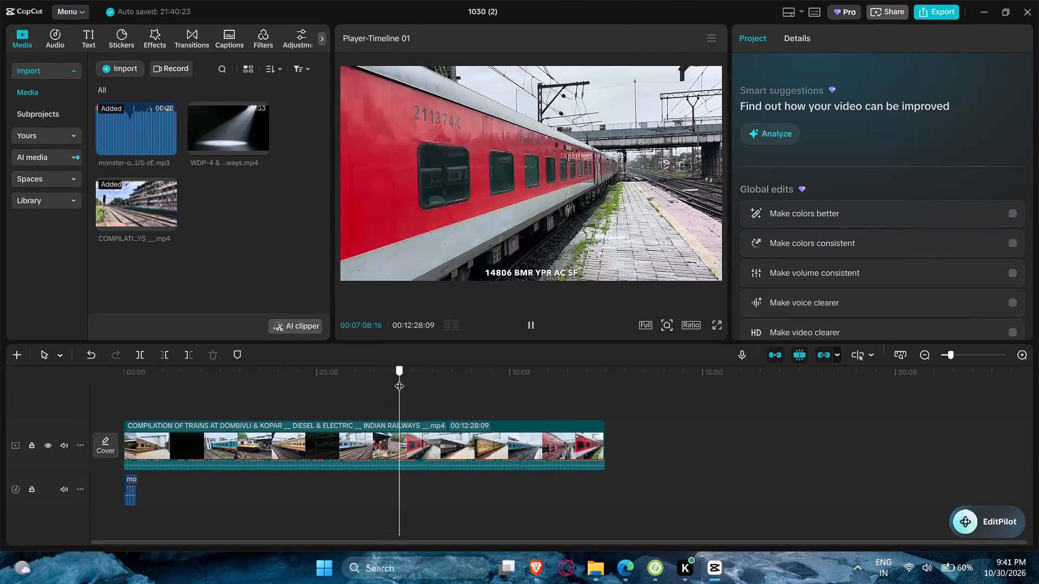
# Examine the footage between about 6 min 48 s and 6 min 58 s closely for a usable diesel locomotive pass.
pyautogui.moveTo(399, 379); pyautogui.dragTo(386, 379)
pyautogui.press('space')
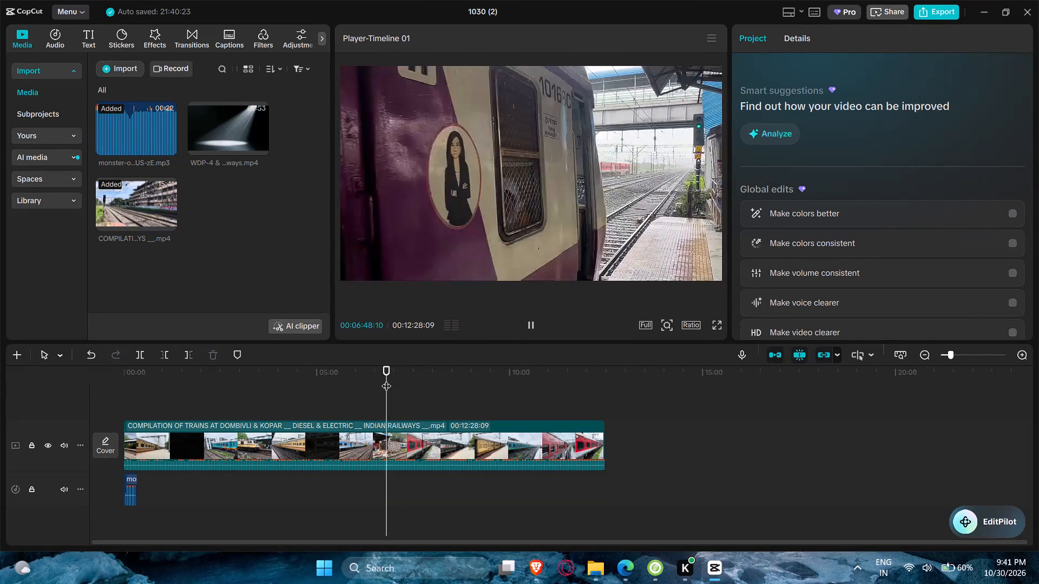
pyautogui.press('space')
pyautogui.press('Right')
pyautogui.press('Right')
pyautogui.press('Right')
pyautogui.press('Right')
pyautogui.press('Right')
pyautogui.press('Right')
pyautogui.press('Right')
pyautogui.press('Right')
pyautogui.press('Right')
pyautogui.press('Right')
pyautogui.press('Right')
pyautogui.press('Right')
pyautogui.press('Right')
pyautogui.press('Right')
pyautogui.press('Right')
pyautogui.press('Right')
pyautogui.press('Right')
pyautogui.press('Right')
pyautogui.press('Right')
pyautogui.press('Right')
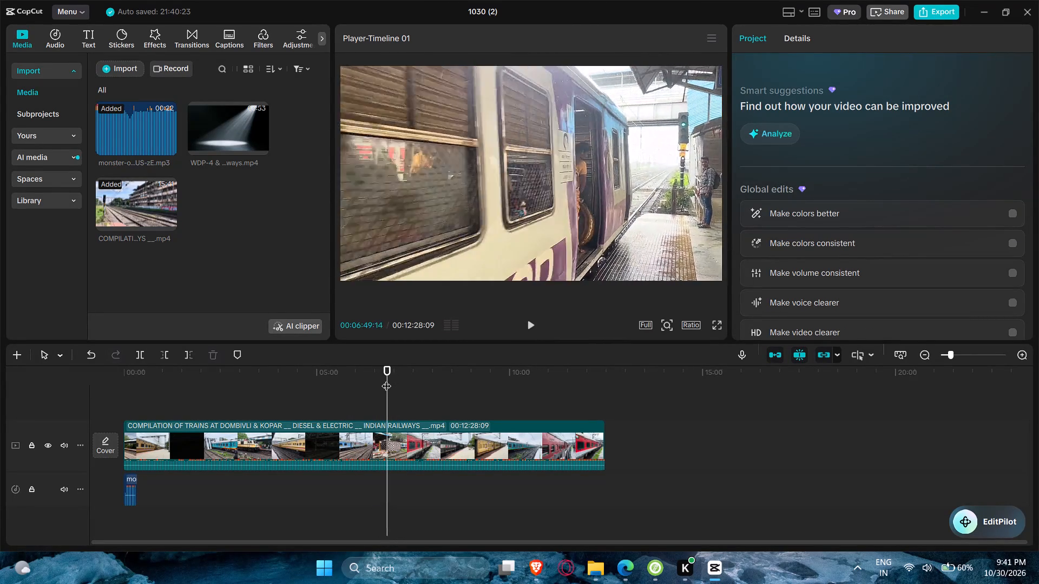
pyautogui.moveTo(385, 375); pyautogui.dragTo(393, 375)
pyautogui.press('space')
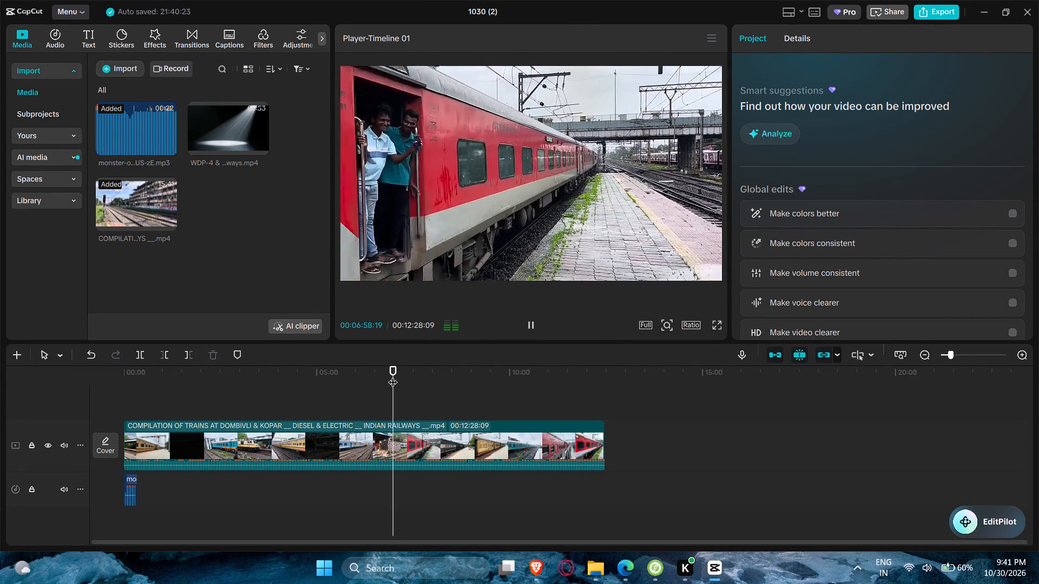
pyautogui.click(393, 375)
pyautogui.press('space')
pyautogui.press('space')
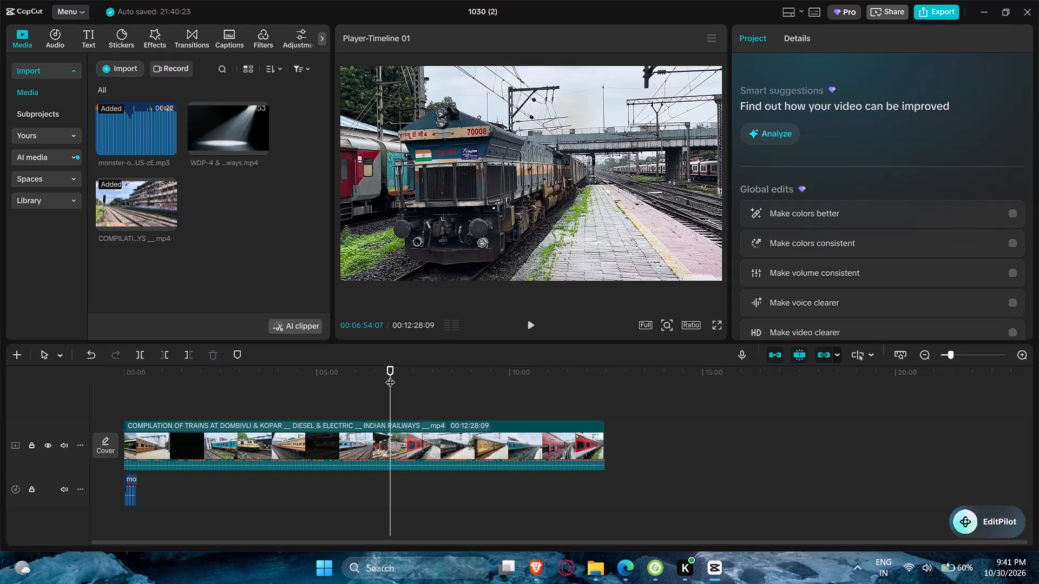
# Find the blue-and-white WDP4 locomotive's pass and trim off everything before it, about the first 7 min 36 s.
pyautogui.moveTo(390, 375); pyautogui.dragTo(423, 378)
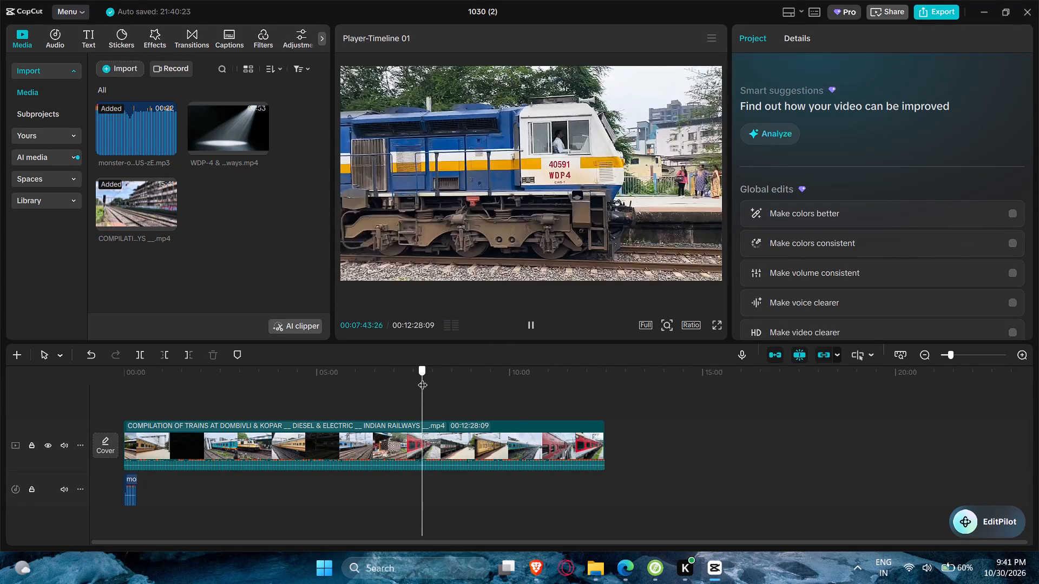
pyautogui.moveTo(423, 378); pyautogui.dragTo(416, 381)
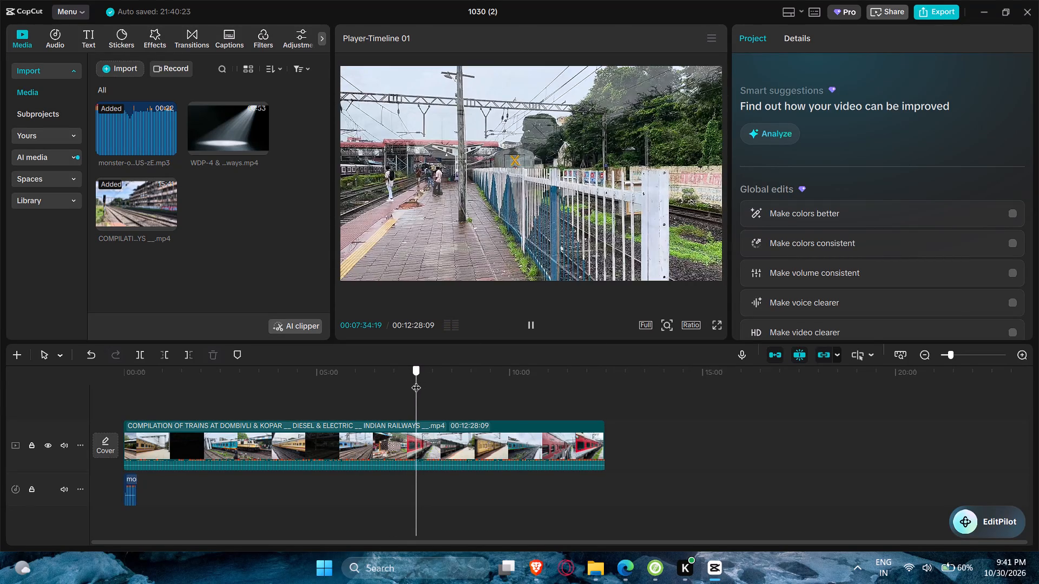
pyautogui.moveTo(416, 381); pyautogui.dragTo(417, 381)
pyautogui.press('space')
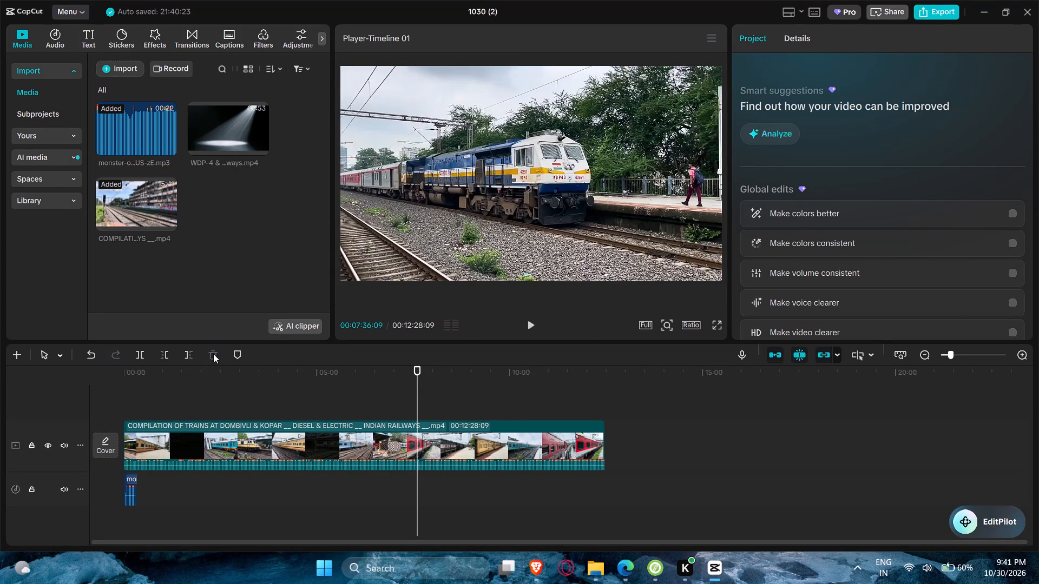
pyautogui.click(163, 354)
# Play the newly trimmed clip against the audio and skim its remaining footage for a better locomotive scene.
pyautogui.press('space')
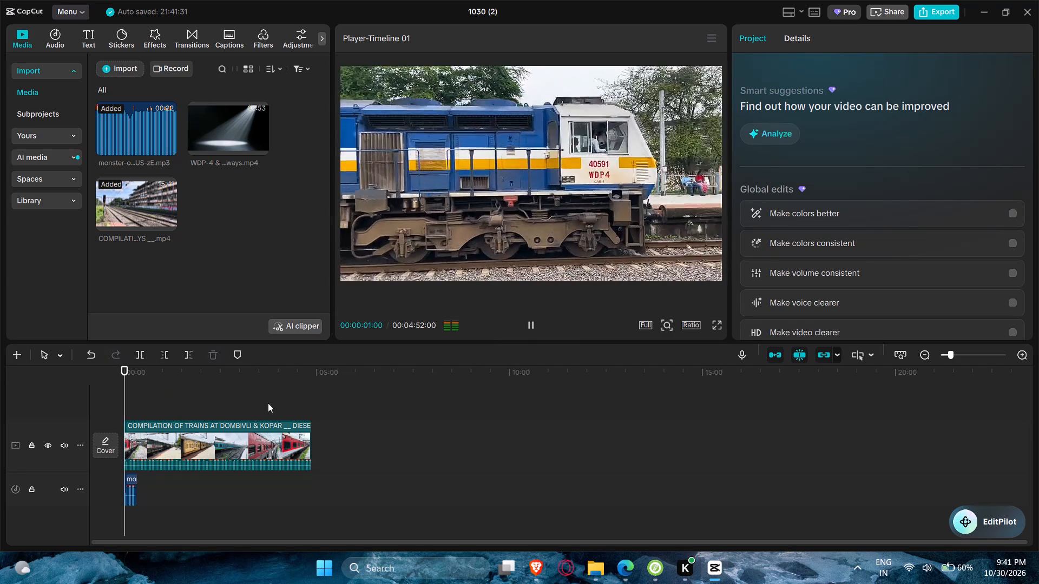
pyautogui.keyDown('ctrl'); pyautogui.scroll(13, 236, 432); pyautogui.keyUp('ctrl')
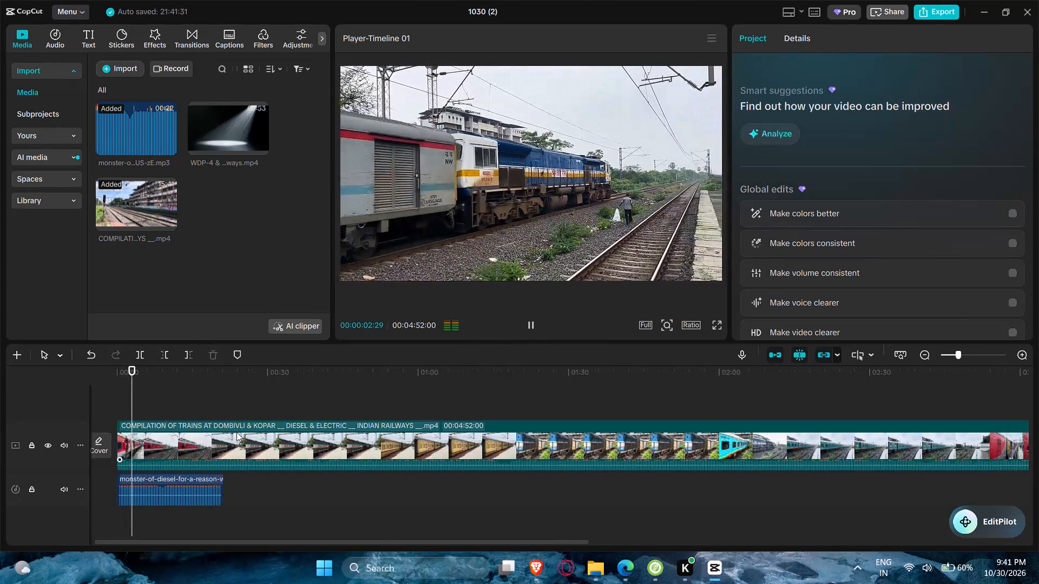
pyautogui.moveTo(239, 382); pyautogui.dragTo(402, 382)
pyautogui.keyDown('ctrl'); pyautogui.scroll(-5, 397, 396); pyautogui.keyUp('ctrl')
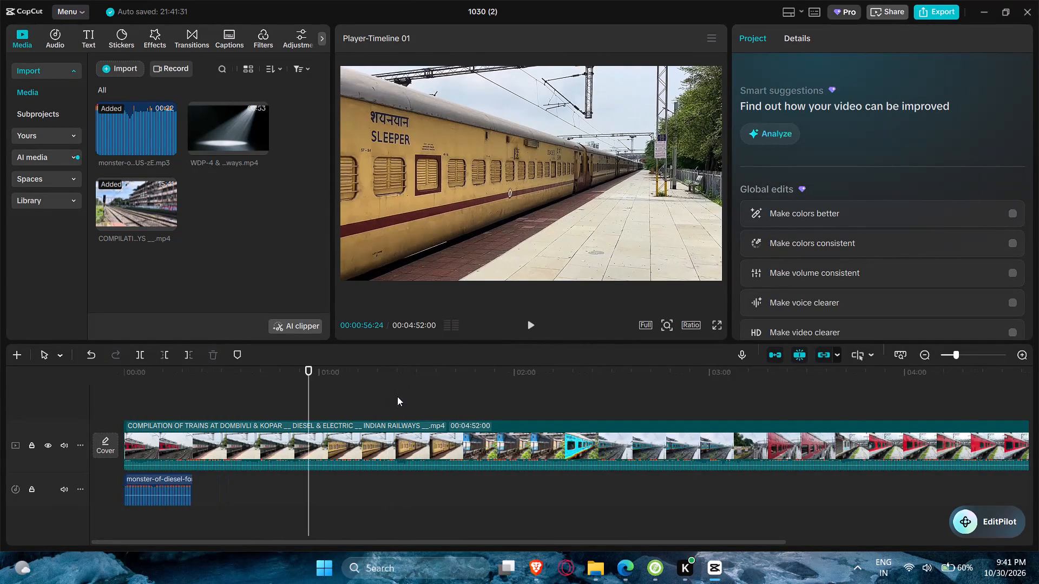
pyautogui.keyDown('ctrl'); pyautogui.scroll(-3, 397, 396); pyautogui.keyUp('ctrl')
pyautogui.moveTo(264, 369); pyautogui.dragTo(340, 376)
pyautogui.press('space')
pyautogui.moveTo(490, 372); pyautogui.dragTo(543, 377)
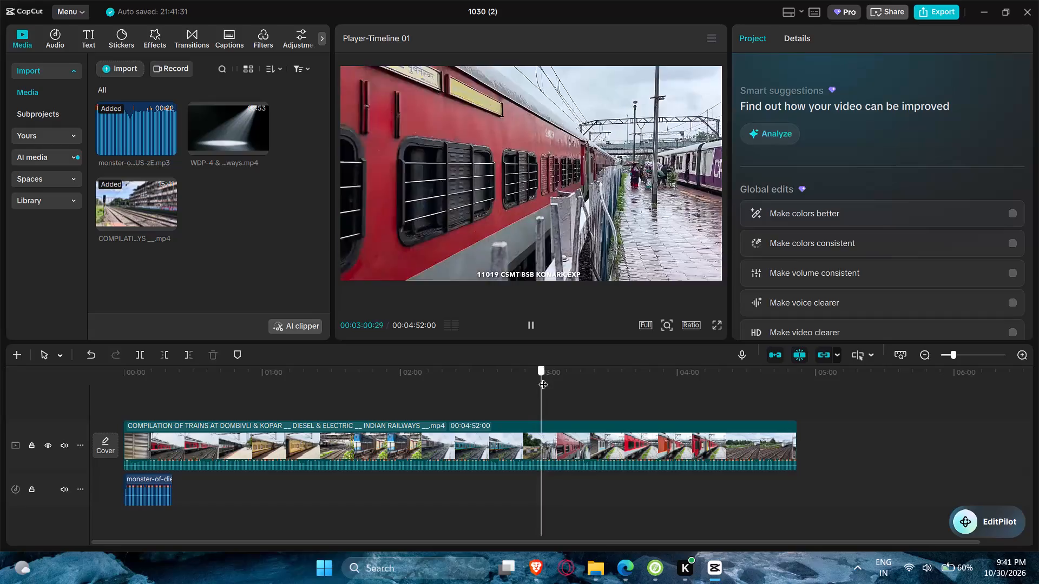
pyautogui.moveTo(543, 377); pyautogui.dragTo(688, 384)
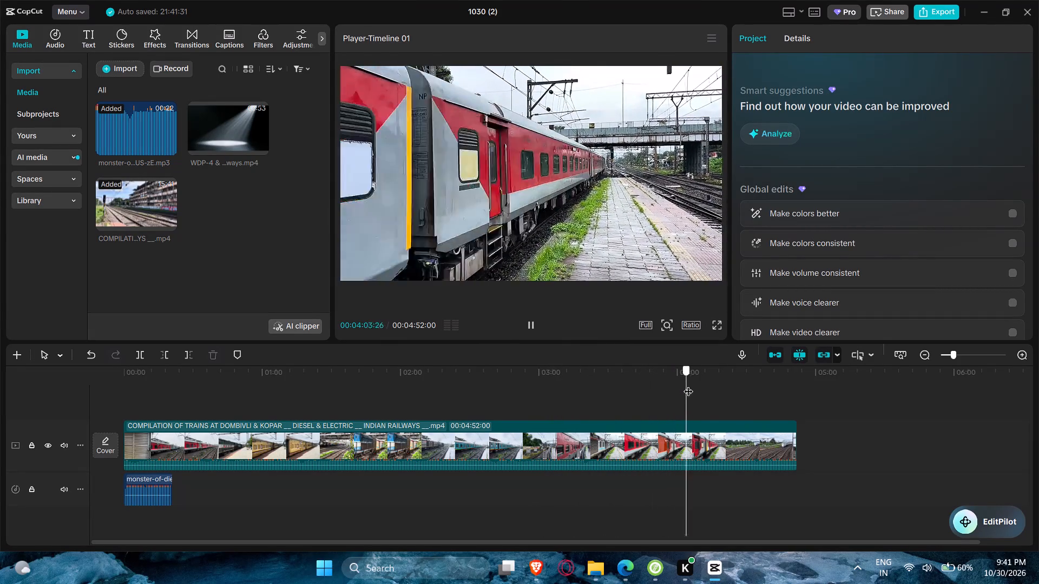
pyautogui.moveTo(688, 384); pyautogui.dragTo(728, 384)
# Delete the Dombivli & Kopar compilation clip from the main track.
pyautogui.click(677, 453)
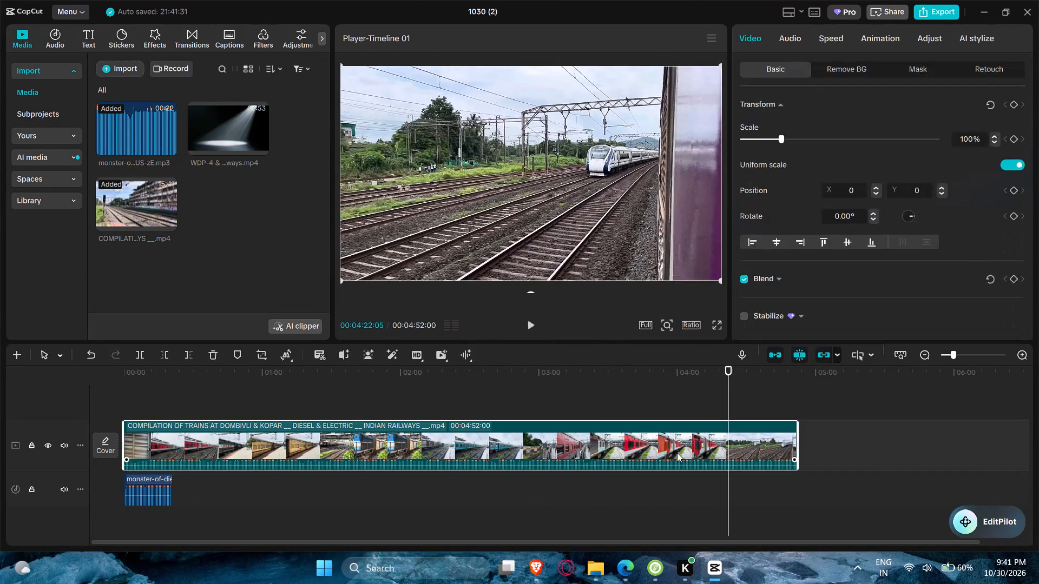
pyautogui.press('Delete')
# Import the Delhi Cantt Railway Station Arrival and Train Race WDP4D WAP5 videos into the project media.
pyautogui.click(116, 67)
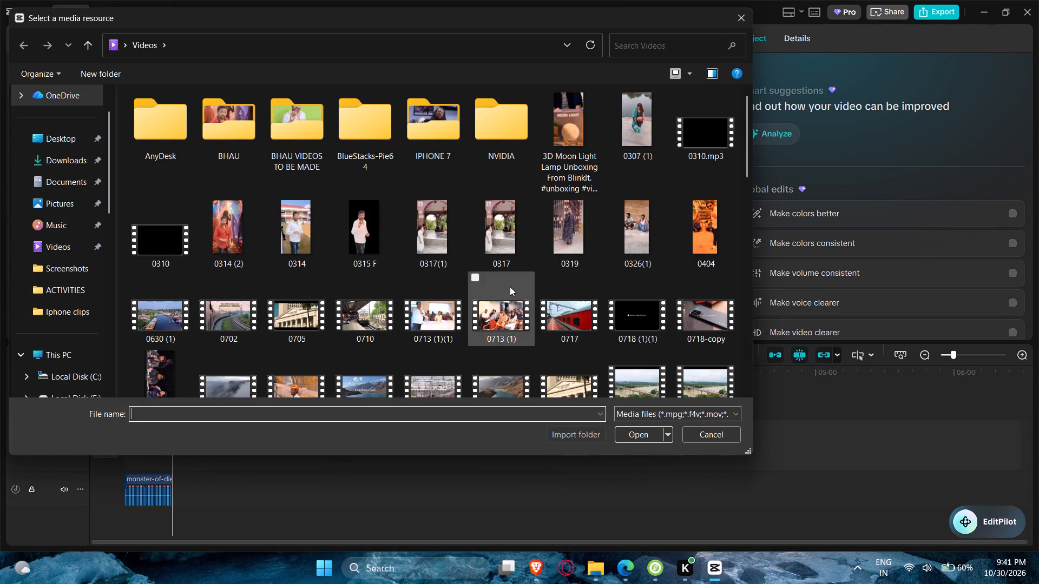
pyautogui.scroll(-3, 510, 287)
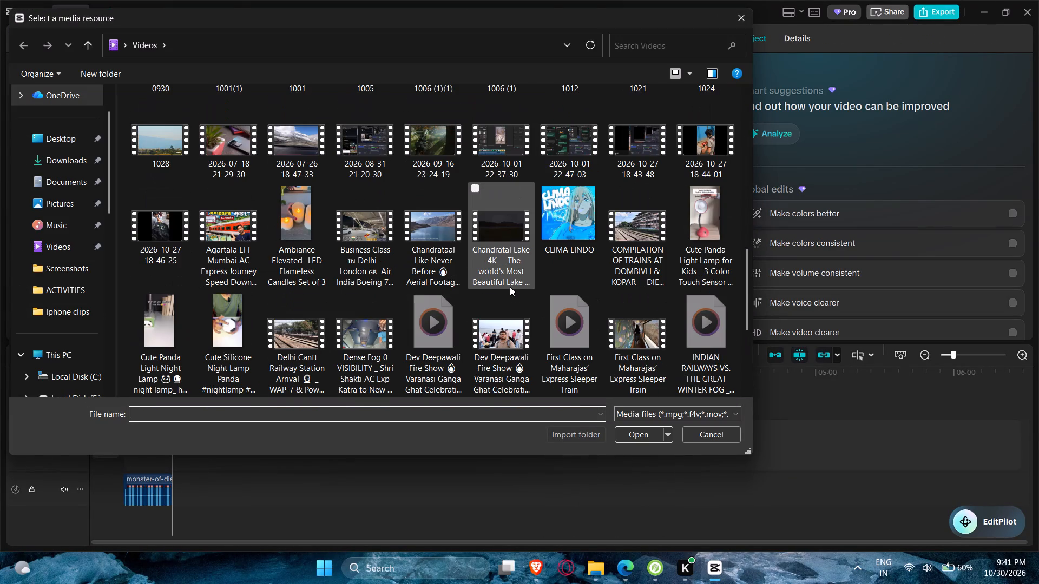
pyautogui.scroll(-1, 389, 253)
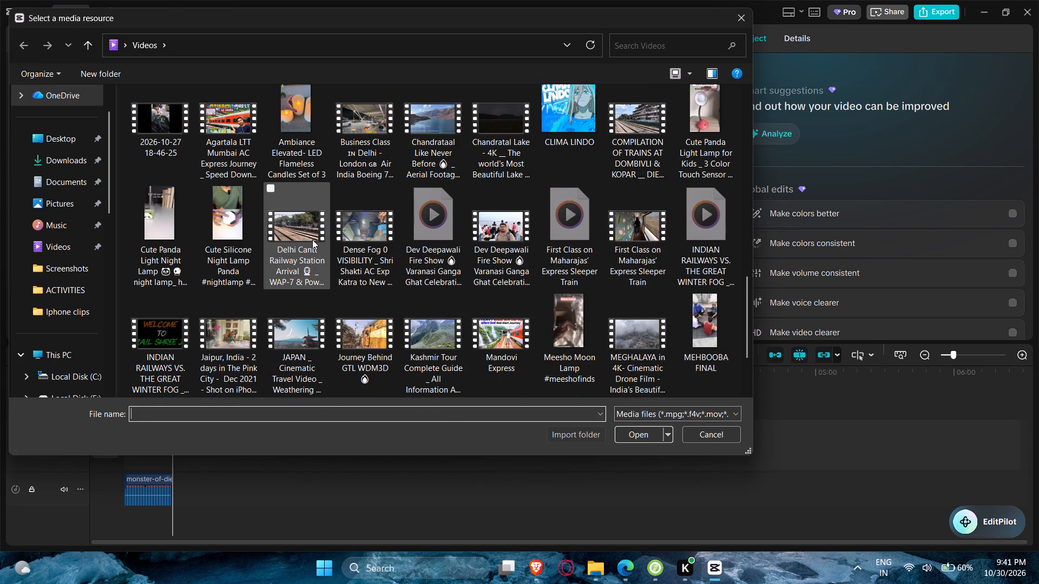
pyautogui.click(307, 221)
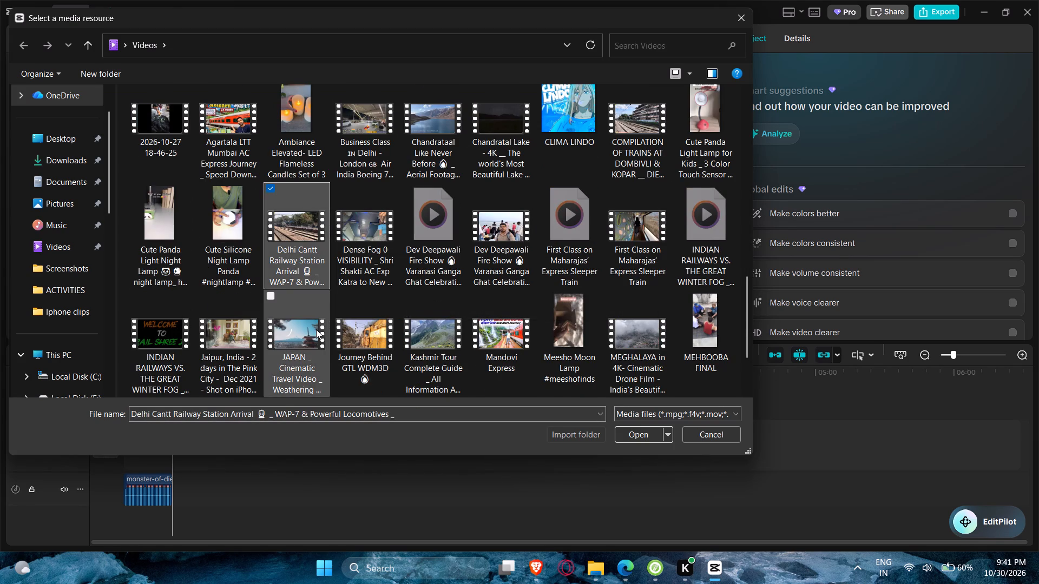
pyautogui.scroll(-1, 316, 329)
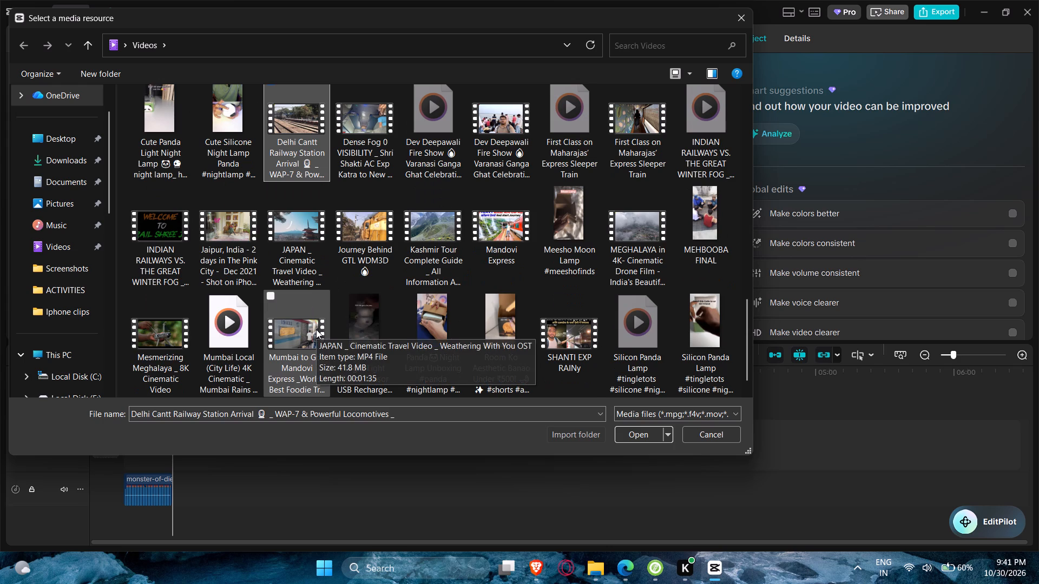
pyautogui.scroll(-1, 316, 329)
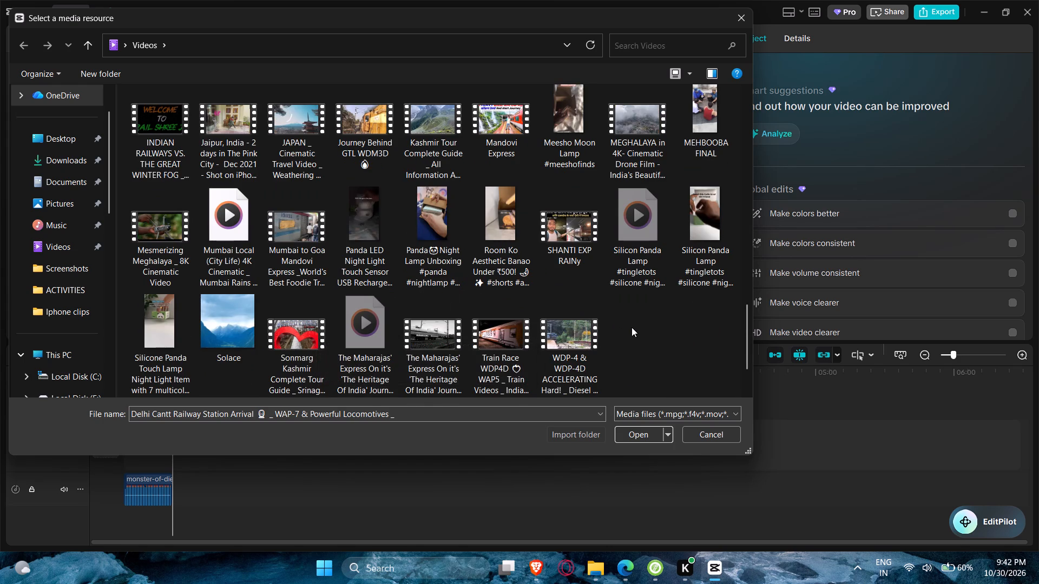
pyautogui.keyDown('ctrl'); pyautogui.click(522, 357); pyautogui.keyUp('ctrl')
pyautogui.click(656, 445)
pyautogui.click(632, 427)
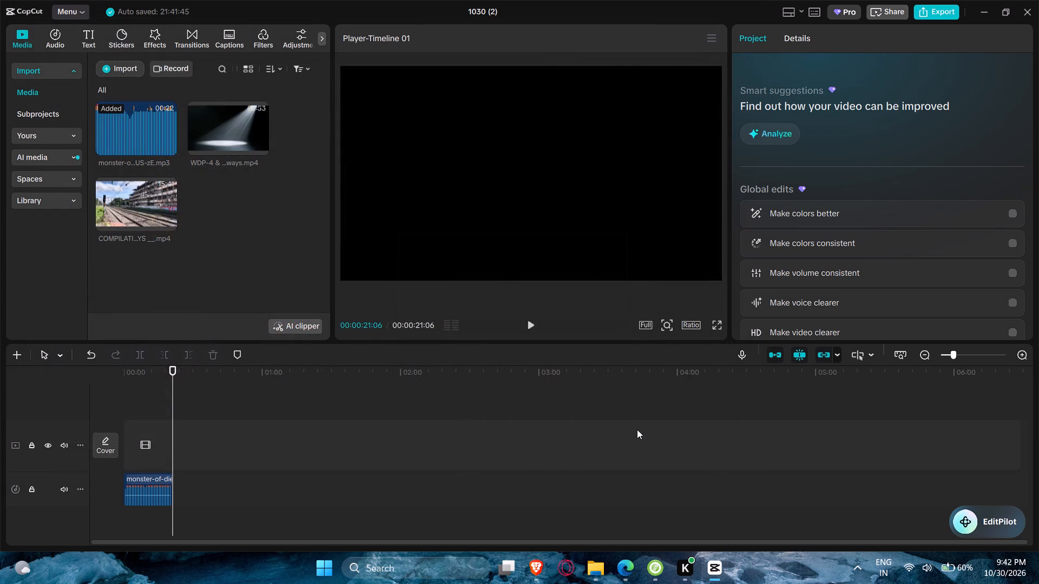
# Preview both newly imported videos and place the Train Race WDP4D WAP5 clip on the timeline.
pyautogui.click(242, 235)
pyautogui.click(261, 184)
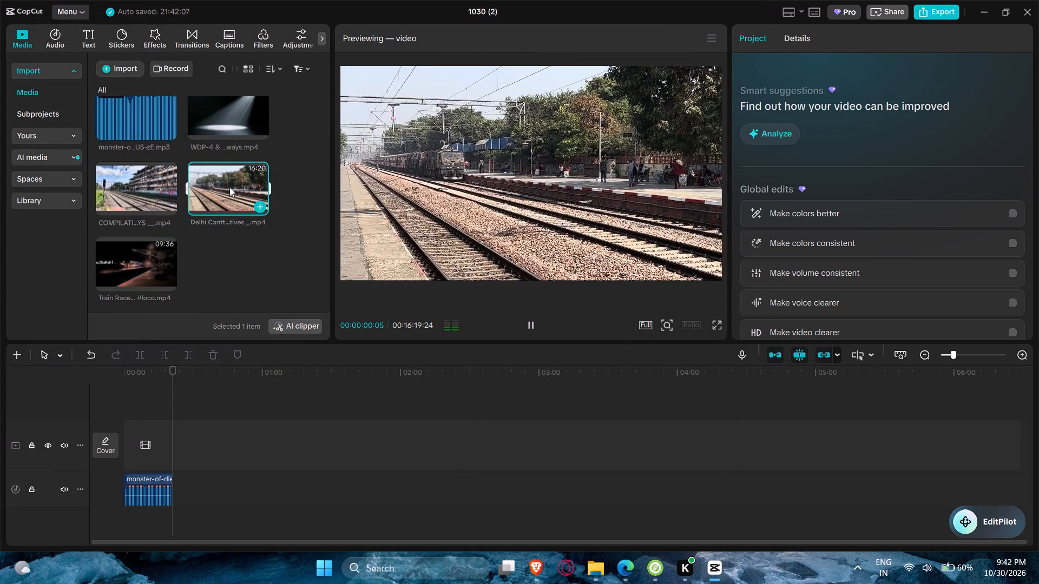
pyautogui.click(149, 259)
pyautogui.click(126, 267)
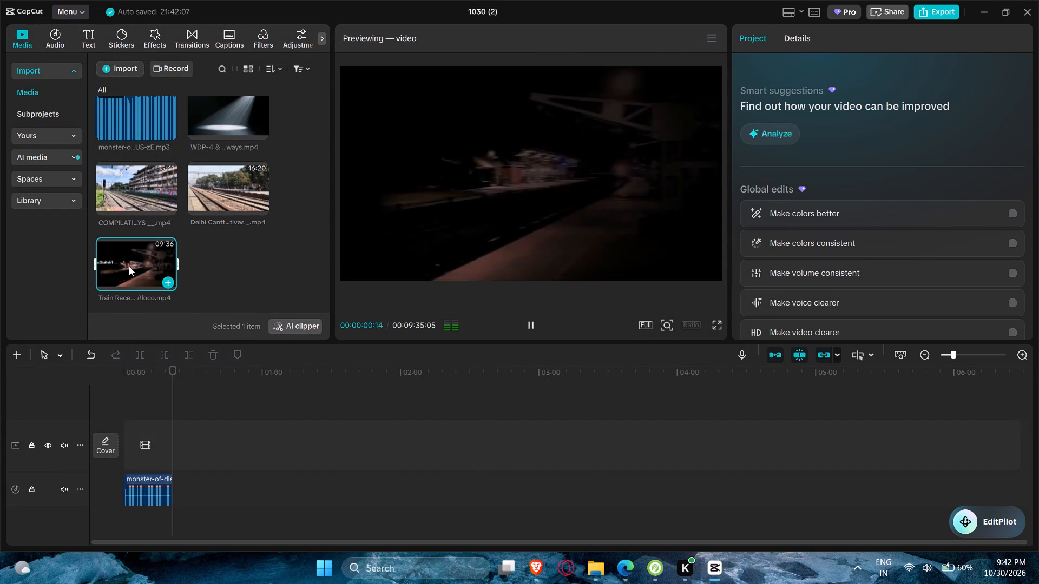
pyautogui.moveTo(129, 266); pyautogui.dragTo(219, 470)
# Find locomotive 37003 passing in the Train Race clip and trim off everything before it, about the first 3 min 8 s.
pyautogui.moveTo(175, 374); pyautogui.dragTo(643, 406)
pyautogui.keyDown('ctrl'); pyautogui.scroll(-1, 431, 455); pyautogui.keyUp('ctrl')
pyautogui.keyDown('ctrl'); pyautogui.scroll(1, 431, 455); pyautogui.keyUp('ctrl')
pyautogui.keyDown('ctrl'); pyautogui.scroll(-3, 431, 455); pyautogui.keyUp('ctrl')
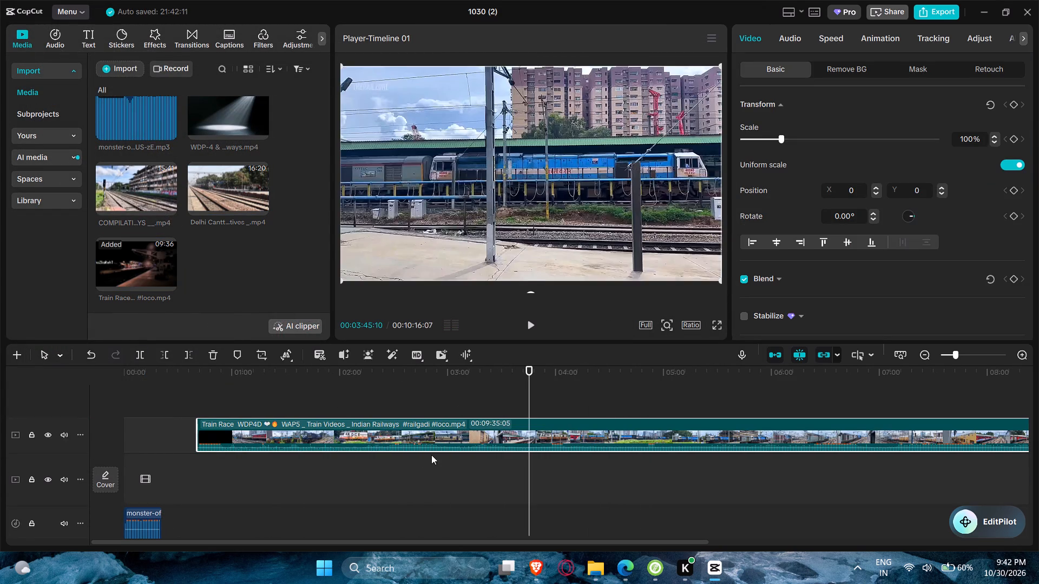
pyautogui.moveTo(326, 381); pyautogui.dragTo(278, 374)
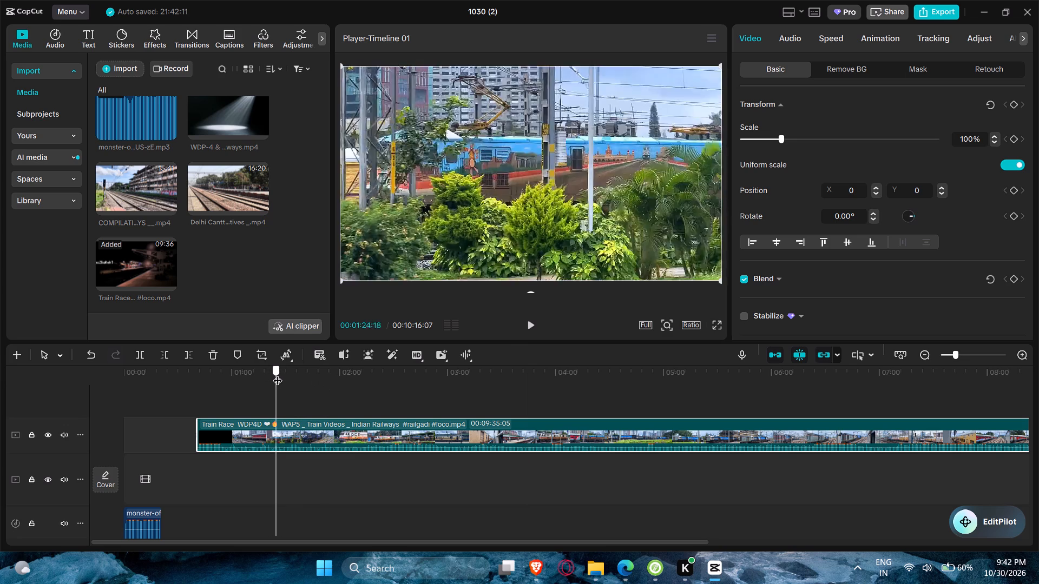
pyautogui.moveTo(278, 374); pyautogui.dragTo(422, 394)
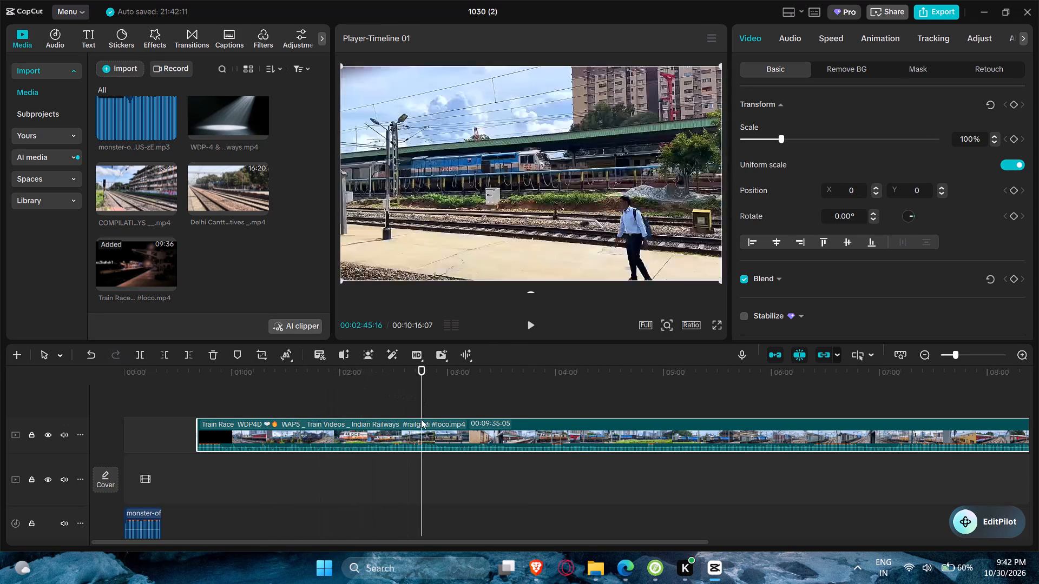
pyautogui.keyDown('ctrl'); pyautogui.scroll(-5, 419, 423); pyautogui.keyUp('ctrl')
pyautogui.moveTo(330, 365); pyautogui.dragTo(359, 368)
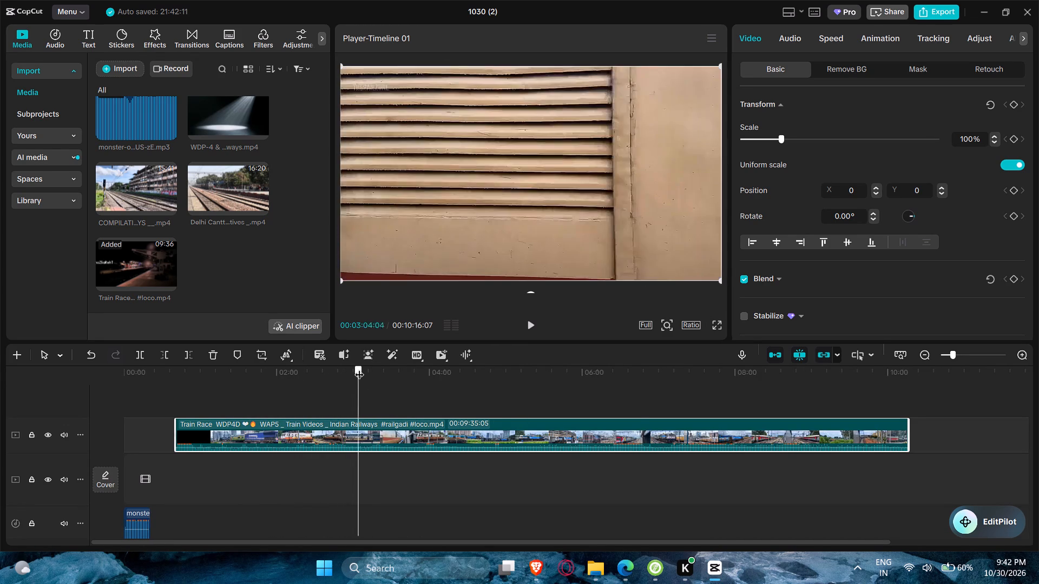
pyautogui.moveTo(359, 368); pyautogui.dragTo(428, 377)
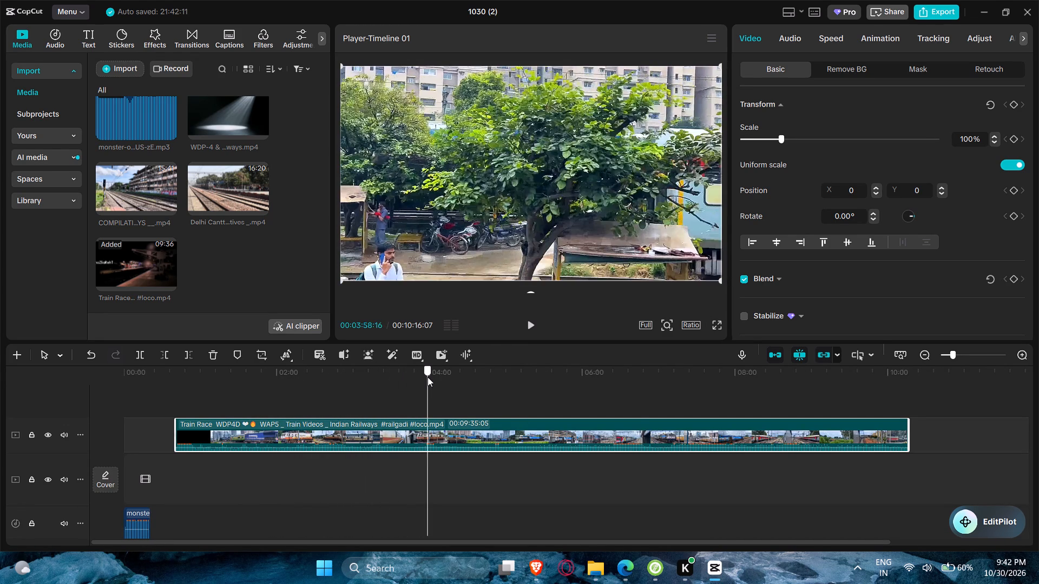
pyautogui.moveTo(428, 377); pyautogui.dragTo(416, 381)
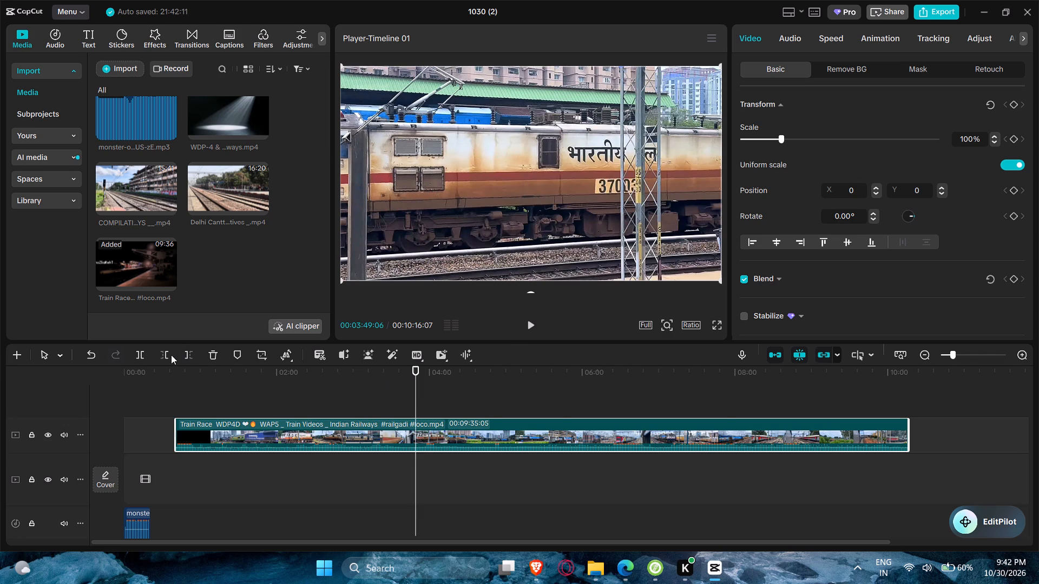
pyautogui.click(171, 355)
# Move the trimmed Train Race clip to the very start of the main track, above the audio.
pyautogui.moveTo(475, 426); pyautogui.dragTo(190, 438)
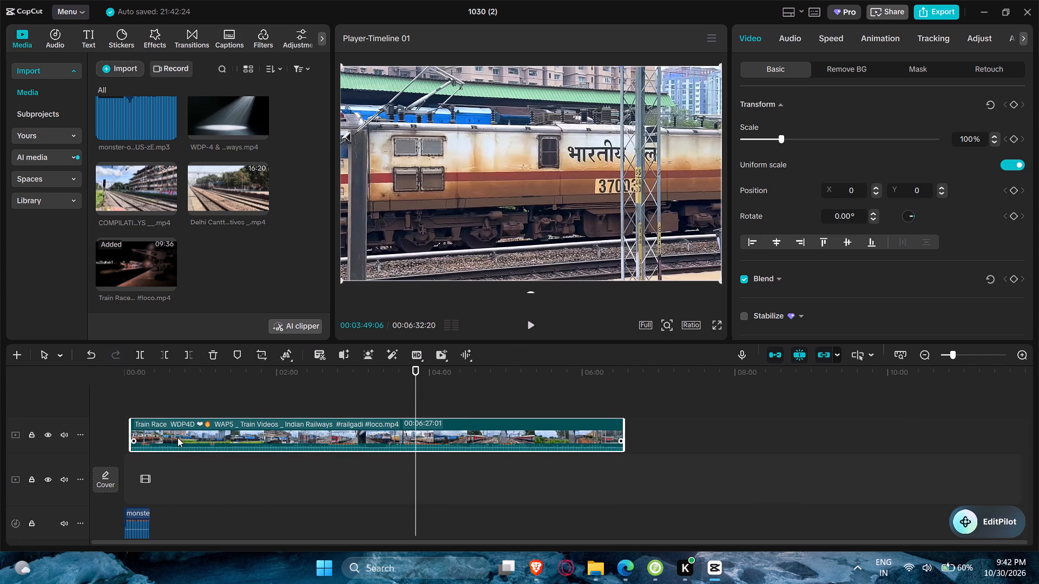
pyautogui.moveTo(170, 428); pyautogui.dragTo(164, 473)
# Play the Train Race clip against the audio and trim off its footage up to the audio's end, about 21 s.
pyautogui.moveTo(125, 386); pyautogui.dragTo(126, 385)
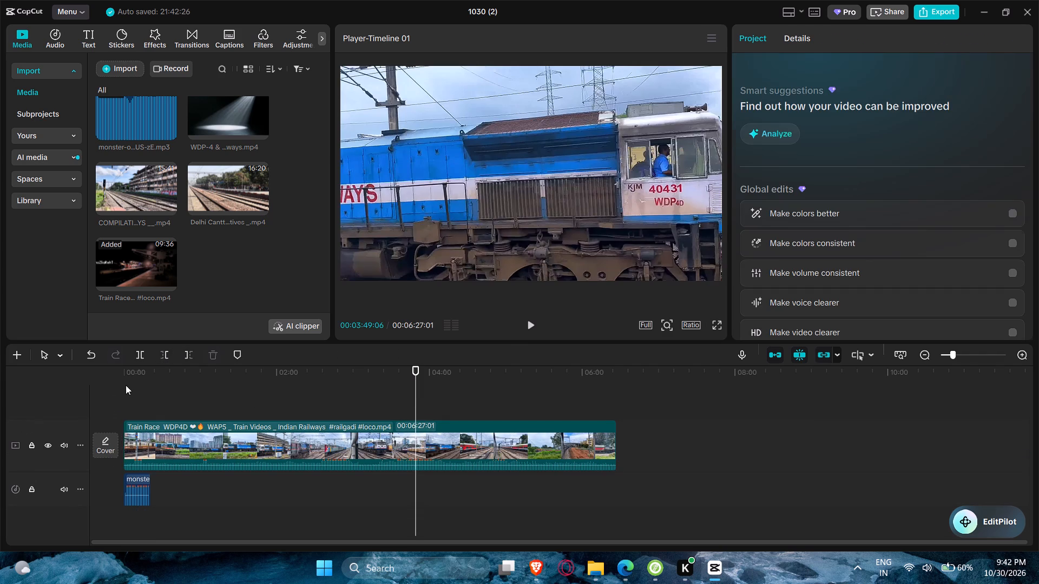
pyautogui.moveTo(126, 385); pyautogui.dragTo(109, 384)
pyautogui.moveTo(127, 376); pyautogui.dragTo(101, 374)
pyautogui.press('space')
pyautogui.keyDown('ctrl'); pyautogui.scroll(6, 143, 426); pyautogui.keyUp('ctrl')
pyautogui.keyDown('ctrl'); pyautogui.scroll(3, 189, 447); pyautogui.keyUp('ctrl')
pyautogui.keyDown('ctrl'); pyautogui.scroll(-1, 189, 447); pyautogui.keyUp('ctrl')
pyautogui.keyDown('ctrl'); pyautogui.scroll(3, 189, 447); pyautogui.keyUp('ctrl')
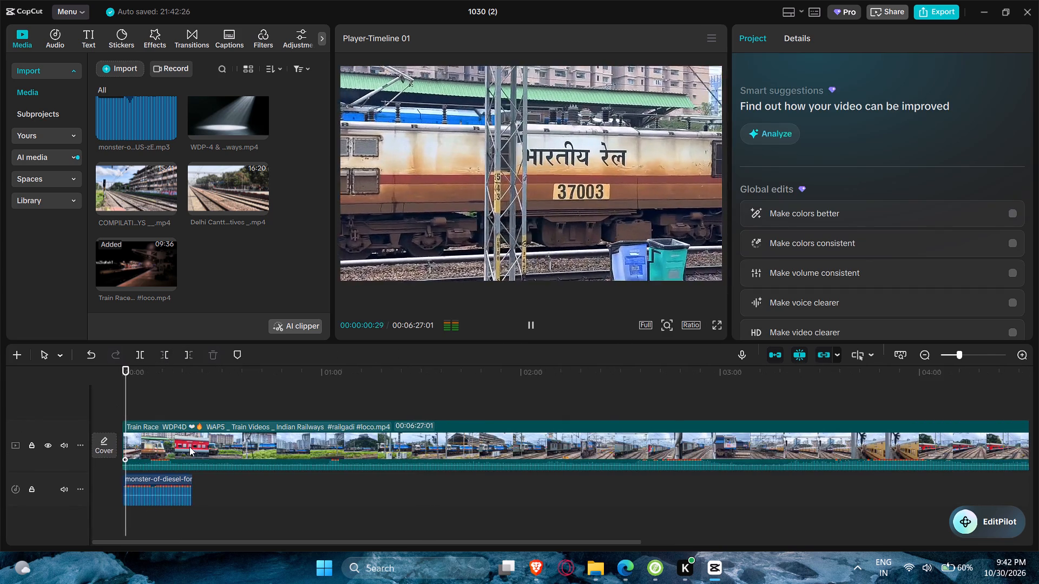
pyautogui.keyDown('ctrl'); pyautogui.scroll(6, 201, 457); pyautogui.keyUp('ctrl')
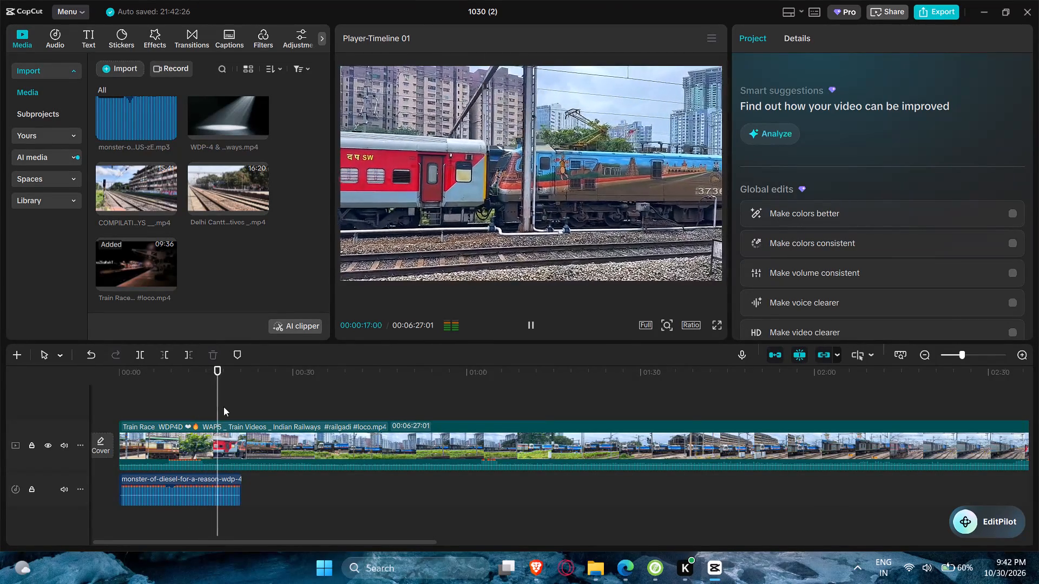
pyautogui.moveTo(226, 375); pyautogui.dragTo(233, 374)
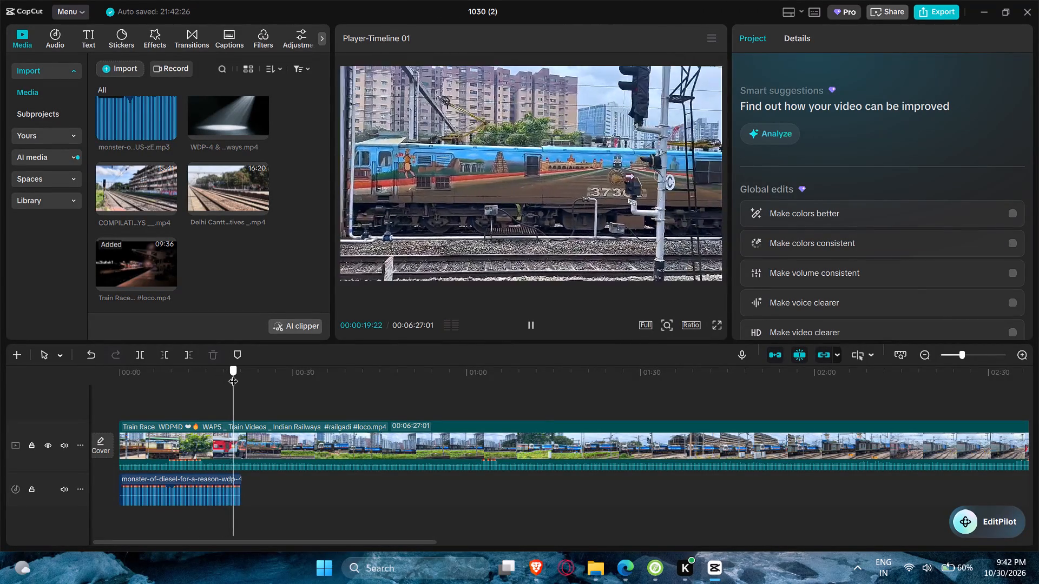
pyautogui.moveTo(233, 374); pyautogui.dragTo(243, 375)
pyautogui.click(164, 356)
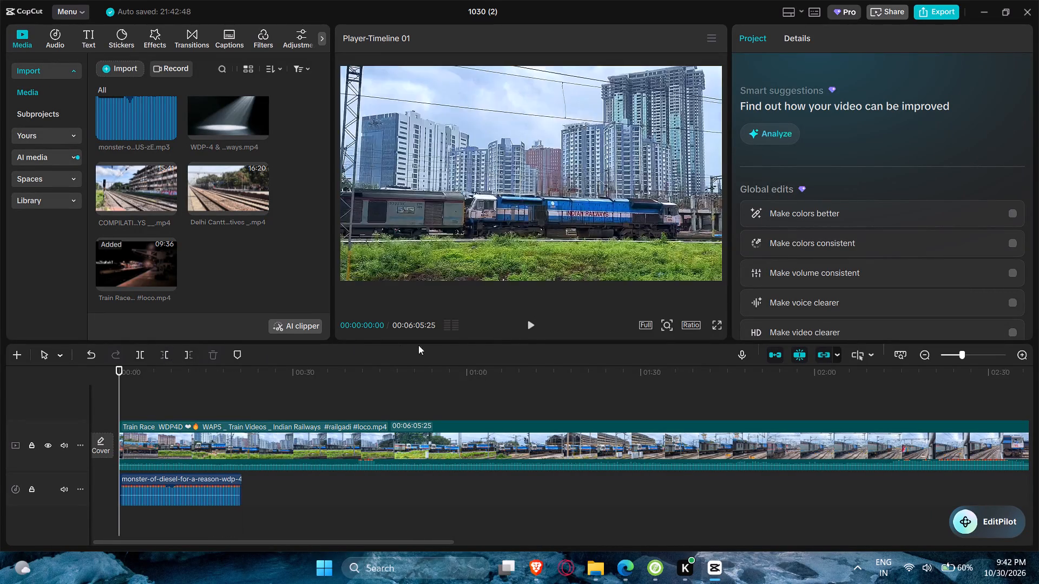
# Play the new opening and extend the clip's start back about 7 s, to a duration of 00:06:12:19.
pyautogui.click(536, 326)
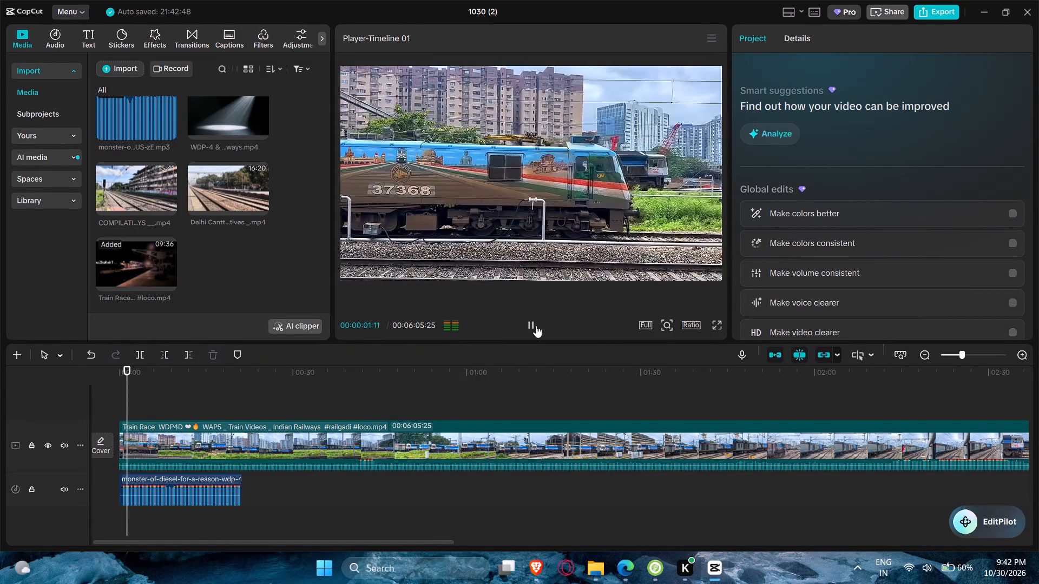
pyautogui.click(154, 449)
pyautogui.moveTo(120, 443); pyautogui.dragTo(95, 448)
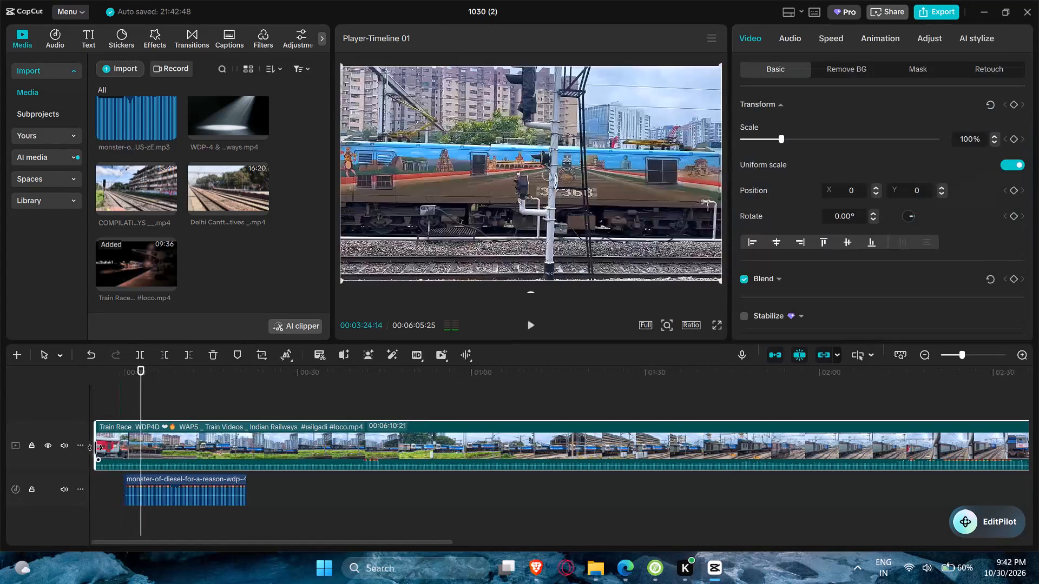
pyautogui.moveTo(95, 448); pyautogui.dragTo(85, 448)
# Play the clip from the beginning against the audio and extend its start back about 3 s, to 00:06:15:26 long.
pyautogui.moveTo(146, 386); pyautogui.dragTo(119, 384)
pyautogui.moveTo(131, 383); pyautogui.dragTo(105, 380)
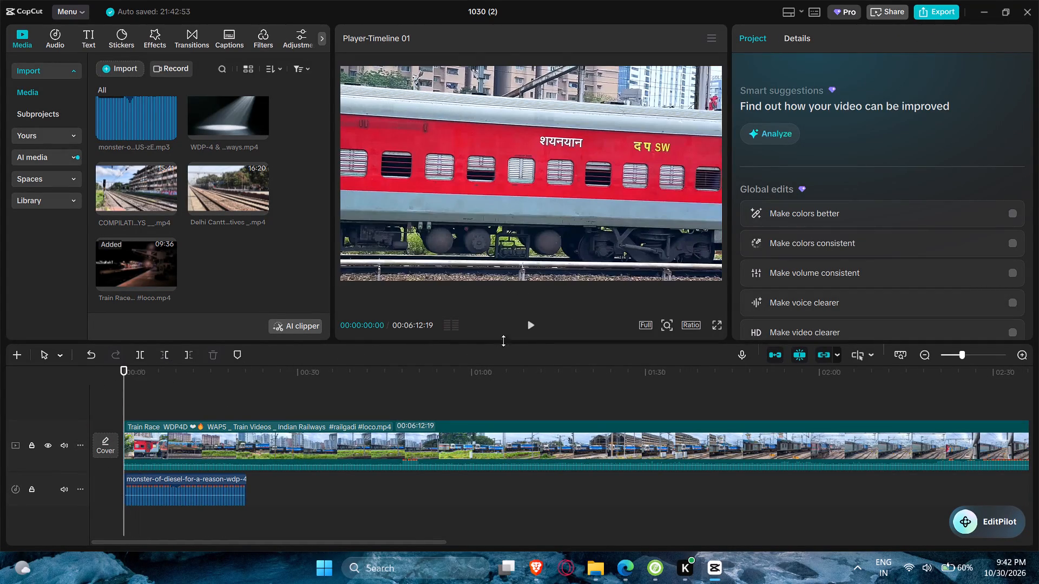
pyautogui.click(532, 331)
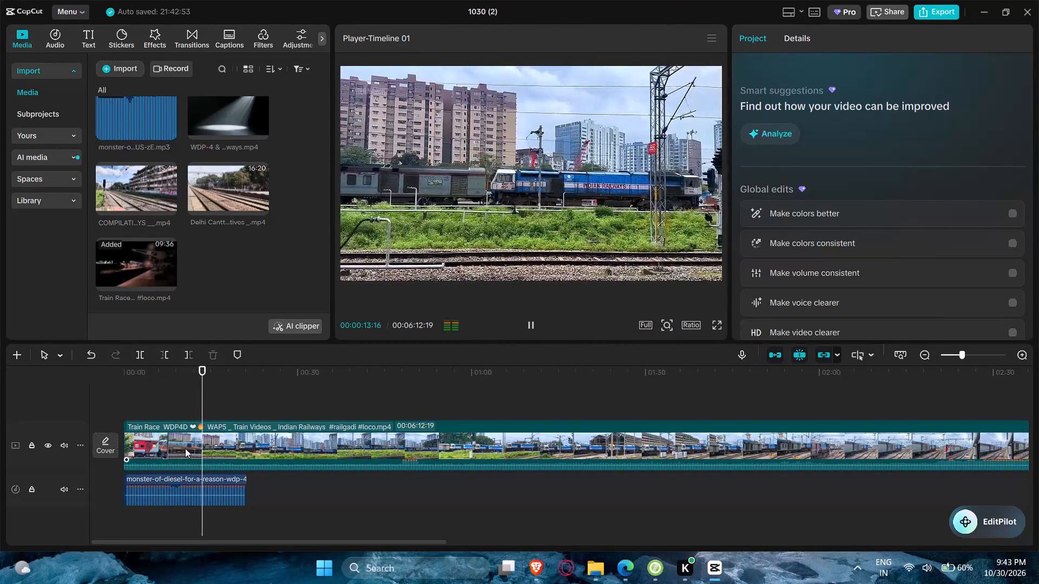
pyautogui.click(185, 448)
pyautogui.moveTo(122, 440); pyautogui.dragTo(106, 444)
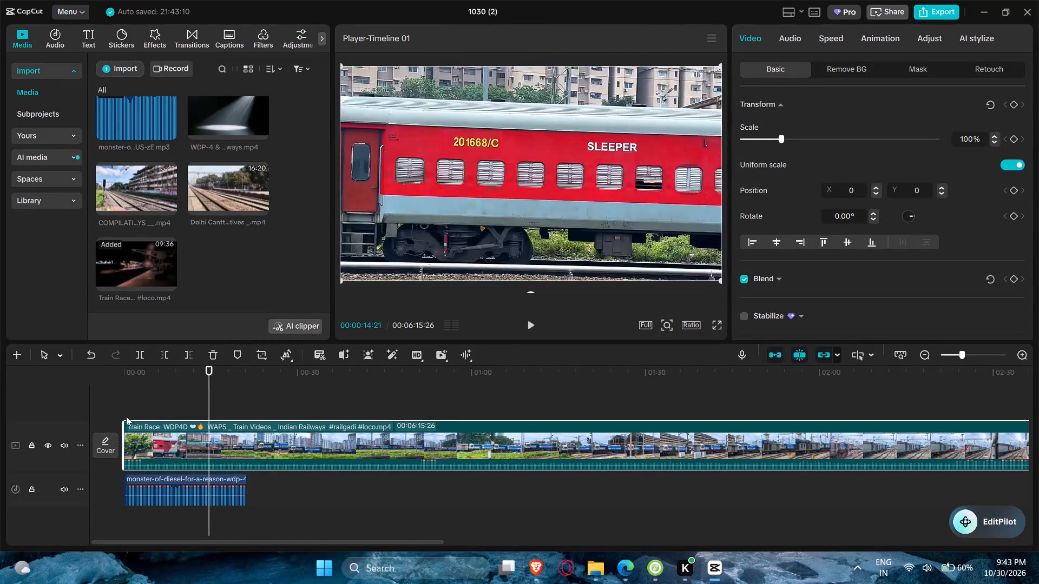
# Check locomotive 37368's pass against the audio and trim the clip's start to a duration of 00:06:13:07.
pyautogui.moveTo(135, 378); pyautogui.dragTo(117, 374)
pyautogui.click(532, 333)
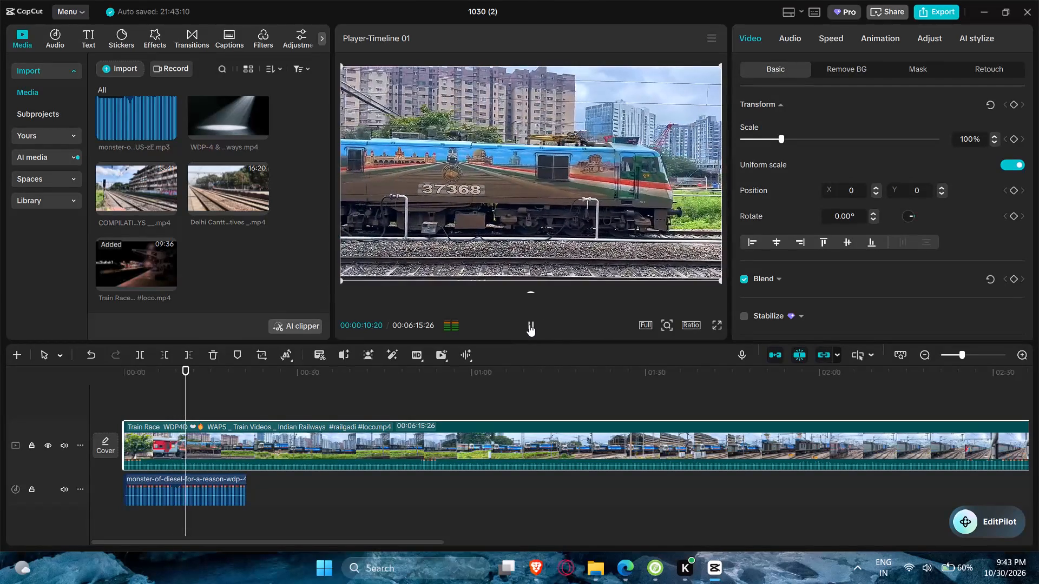
pyautogui.click(169, 379)
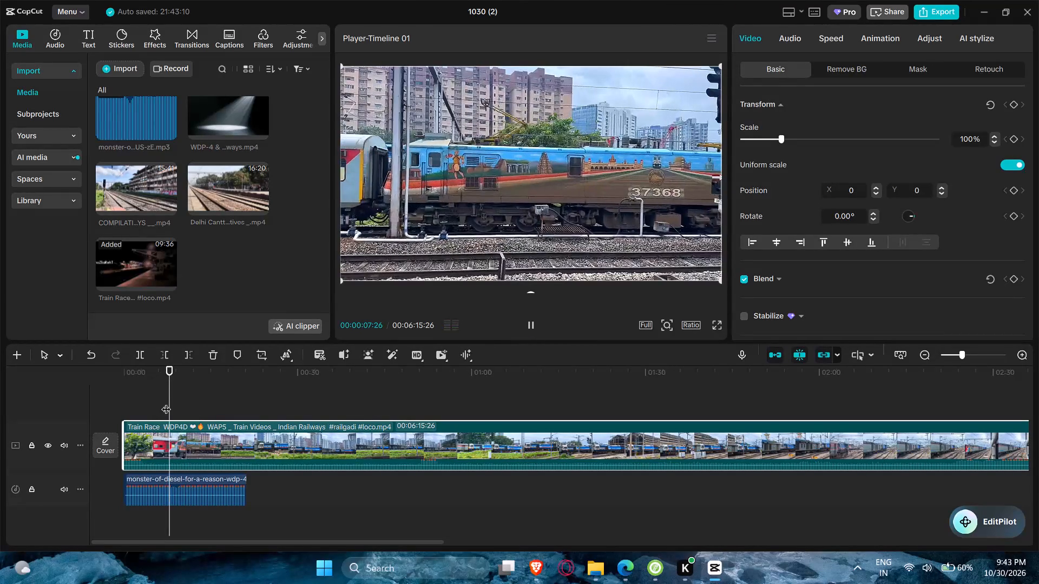
pyautogui.moveTo(122, 434); pyautogui.dragTo(140, 434)
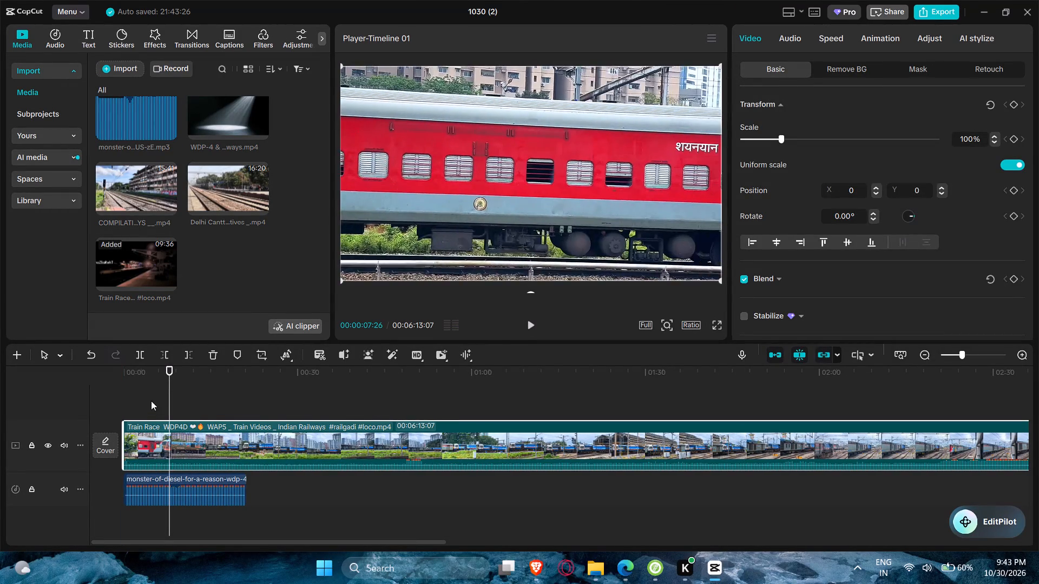
# Replay the locomotive pass with the audio and extend the clip's start back to a duration of 00:06:15:28.
pyautogui.click(146, 386)
pyautogui.click(518, 319)
pyautogui.click(530, 323)
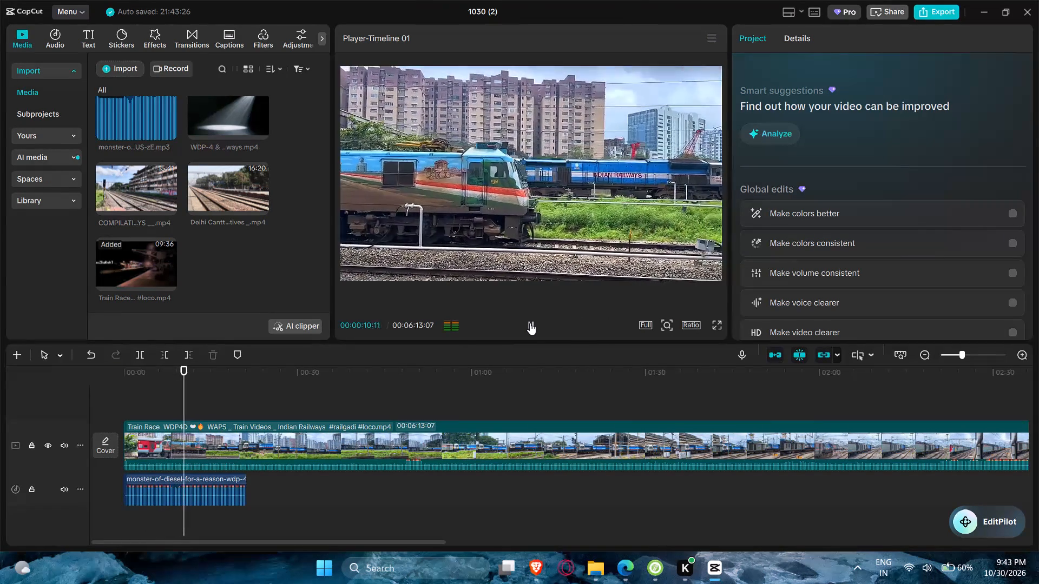
pyautogui.click(152, 435)
pyautogui.moveTo(122, 438); pyautogui.dragTo(108, 440)
# Replay the pass around 10 s and trim about 1 s off the clip's start, to a duration of 00:06:14:29.
pyautogui.click(181, 380)
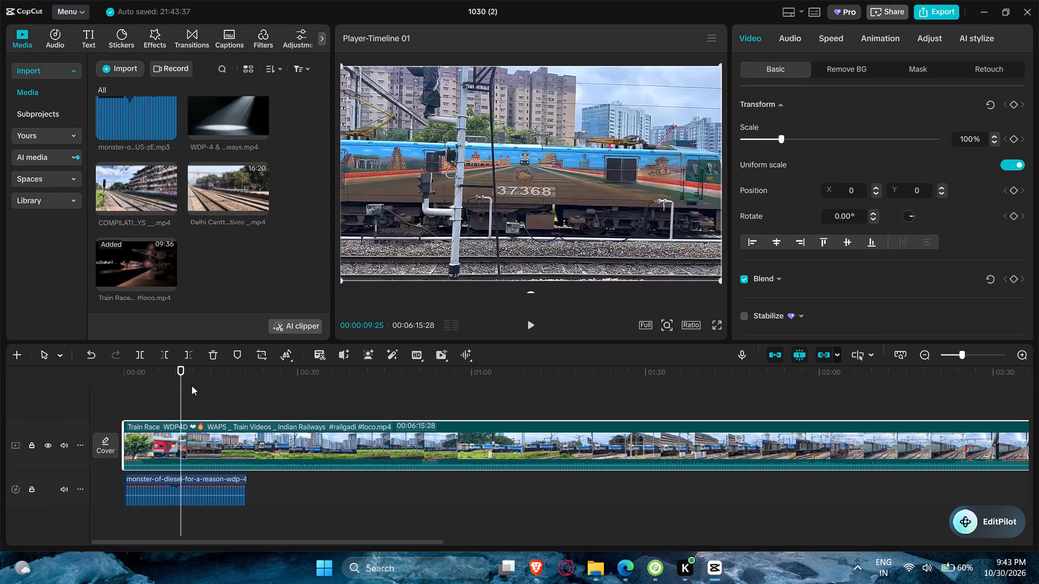
pyautogui.click(168, 373)
pyautogui.click(534, 324)
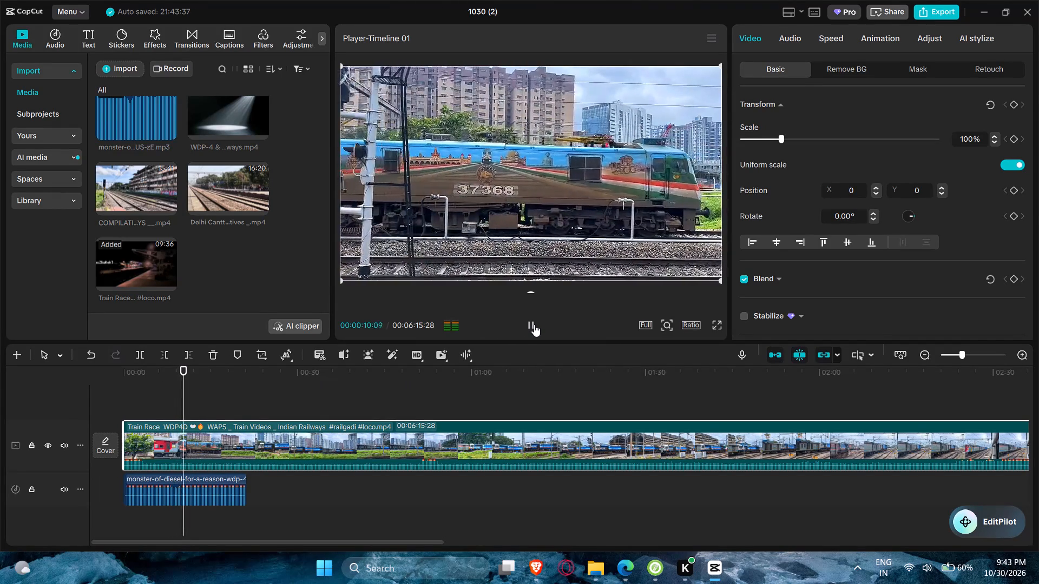
pyautogui.click(534, 324)
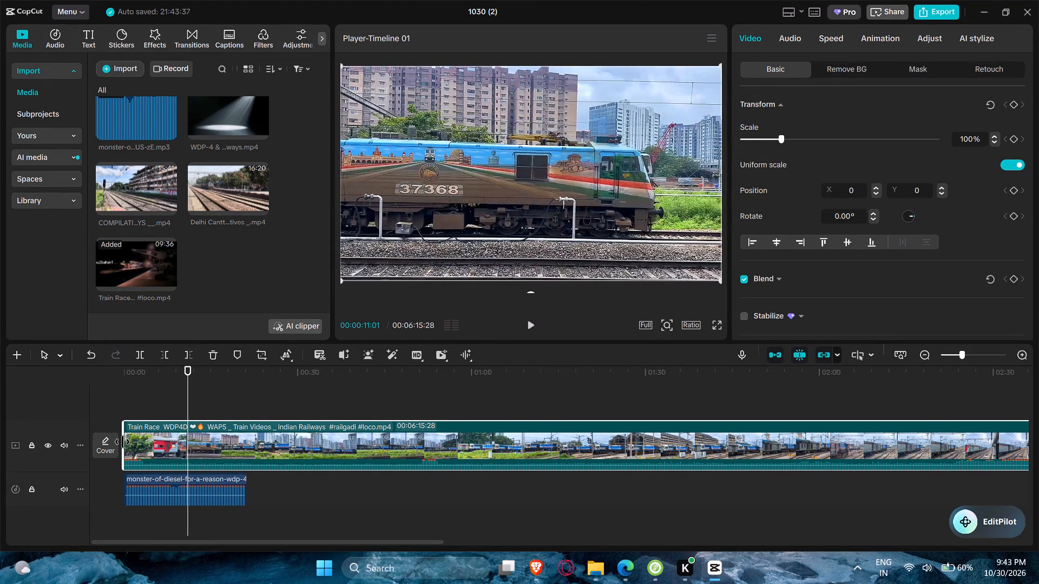
pyautogui.moveTo(122, 442); pyautogui.dragTo(130, 440)
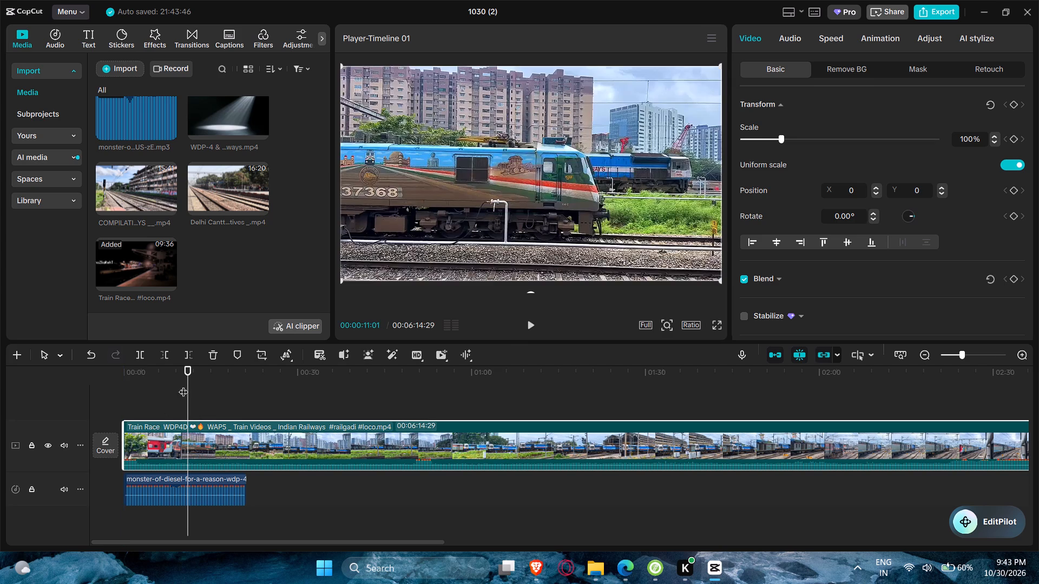
# Replay locomotive 37368's pass from about 10 s and from about 7 s to check its timing against the audio.
pyautogui.click(183, 375)
pyautogui.click(179, 368)
pyautogui.click(536, 323)
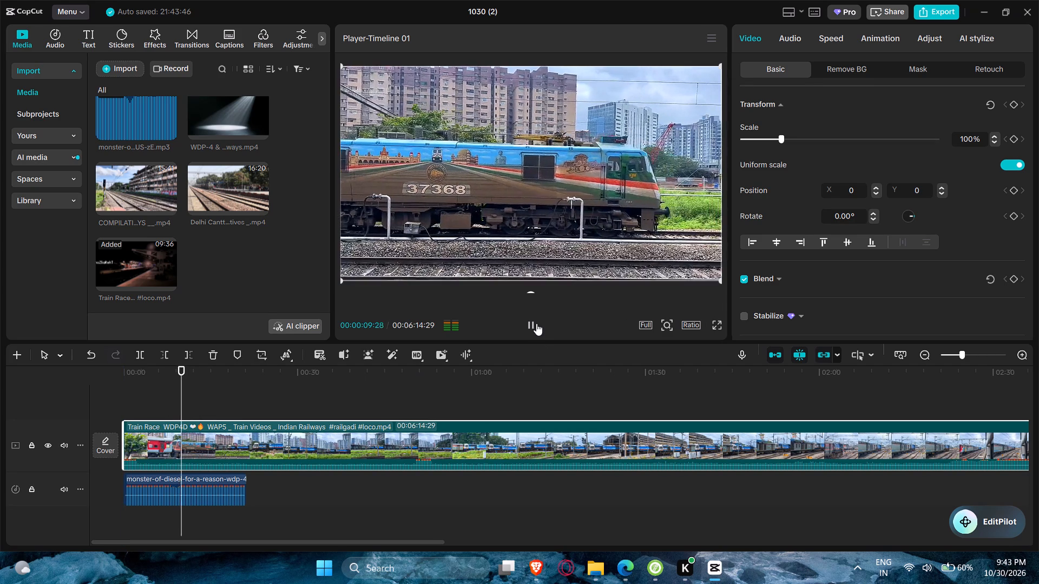
pyautogui.click(167, 378)
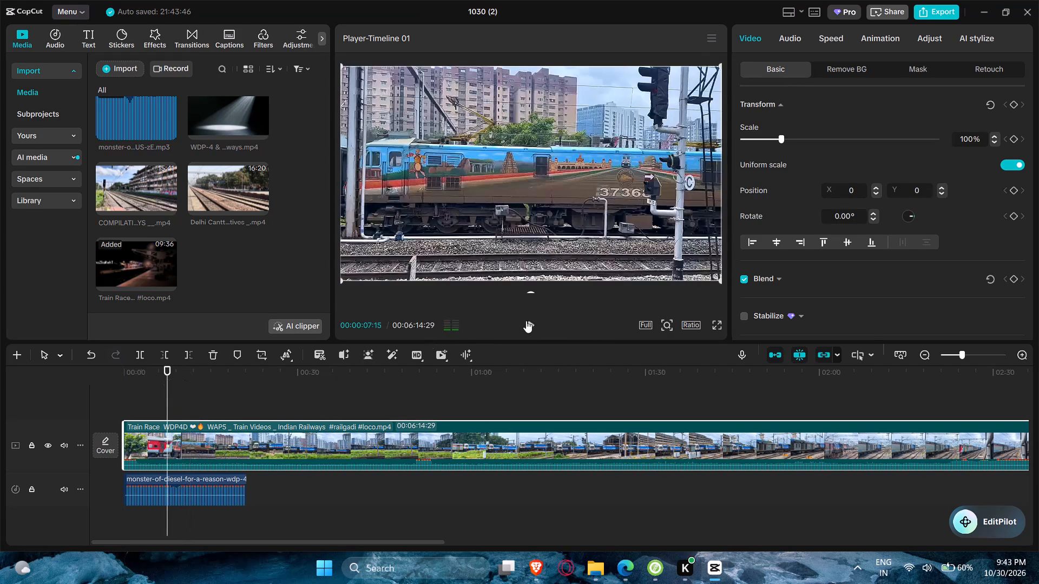
pyautogui.click(529, 320)
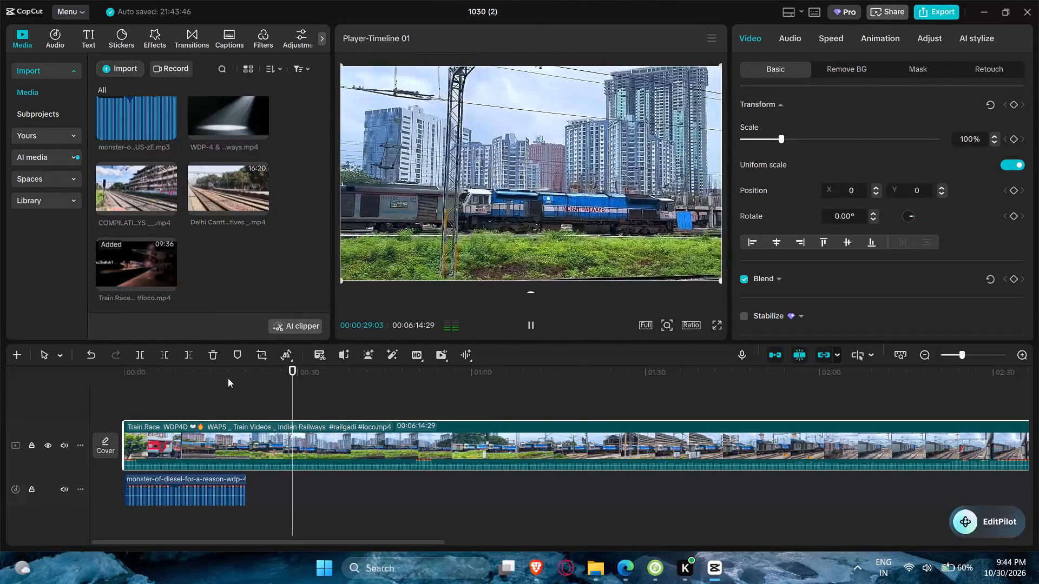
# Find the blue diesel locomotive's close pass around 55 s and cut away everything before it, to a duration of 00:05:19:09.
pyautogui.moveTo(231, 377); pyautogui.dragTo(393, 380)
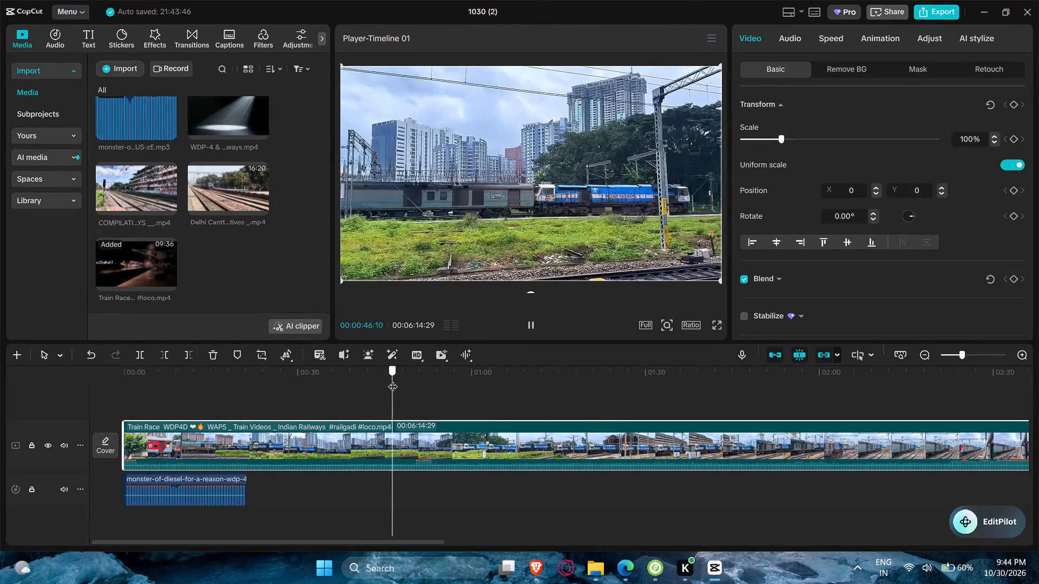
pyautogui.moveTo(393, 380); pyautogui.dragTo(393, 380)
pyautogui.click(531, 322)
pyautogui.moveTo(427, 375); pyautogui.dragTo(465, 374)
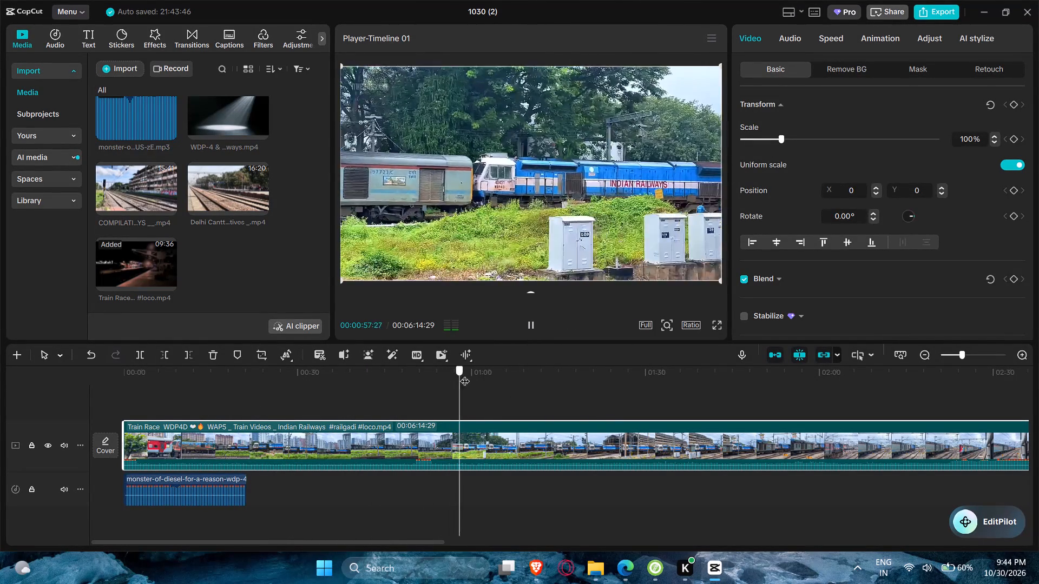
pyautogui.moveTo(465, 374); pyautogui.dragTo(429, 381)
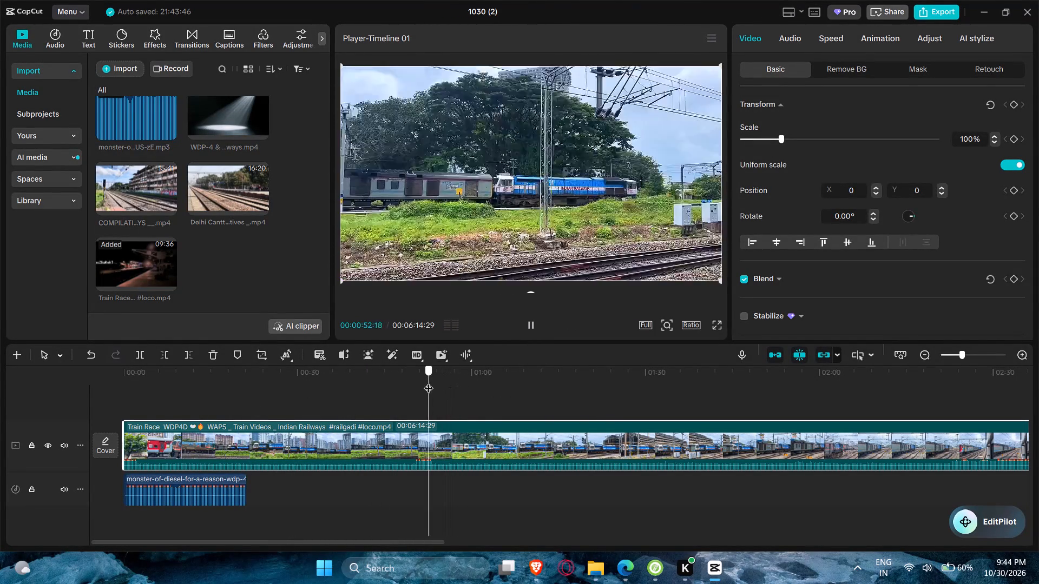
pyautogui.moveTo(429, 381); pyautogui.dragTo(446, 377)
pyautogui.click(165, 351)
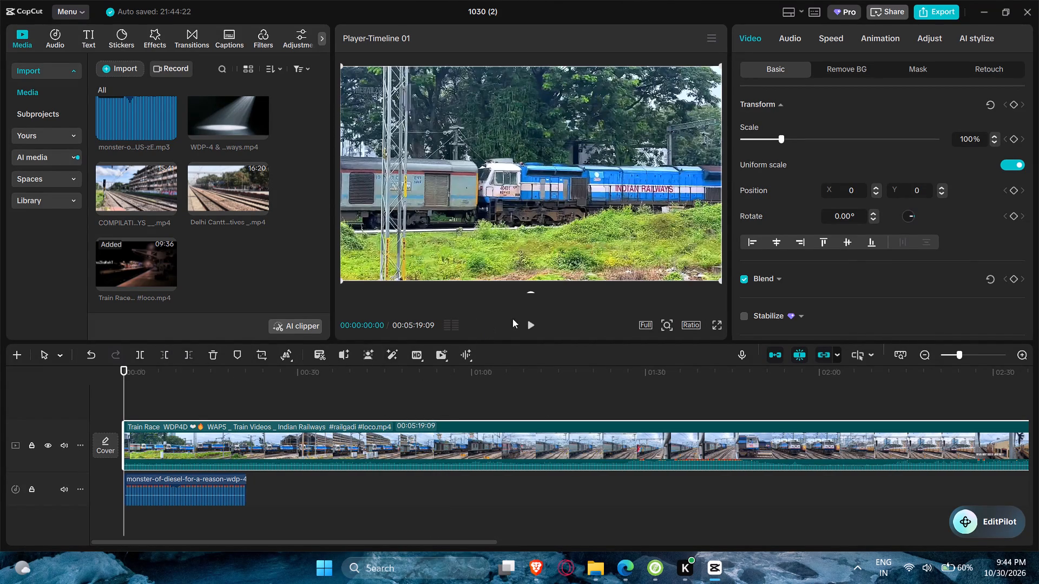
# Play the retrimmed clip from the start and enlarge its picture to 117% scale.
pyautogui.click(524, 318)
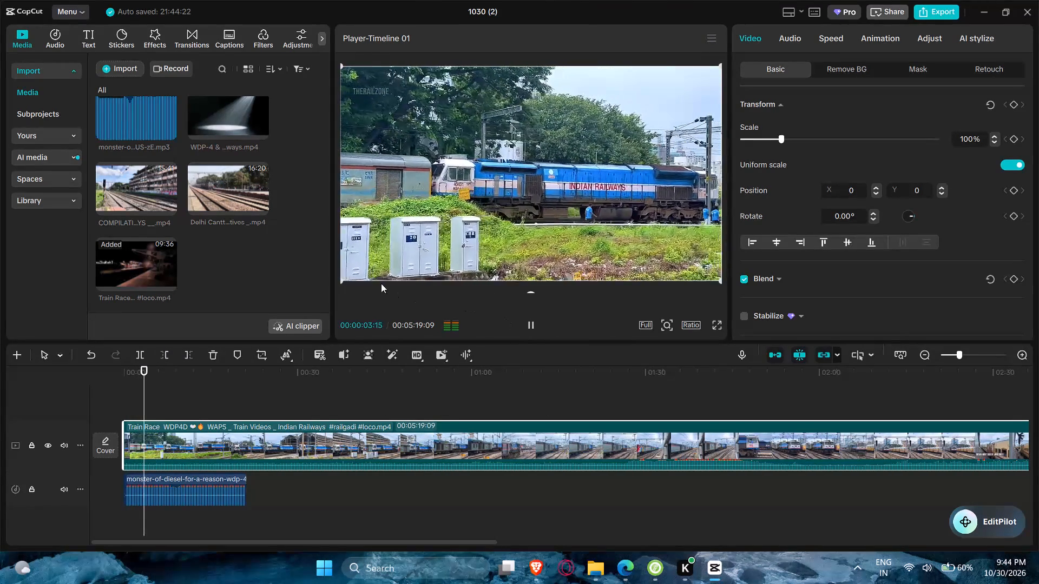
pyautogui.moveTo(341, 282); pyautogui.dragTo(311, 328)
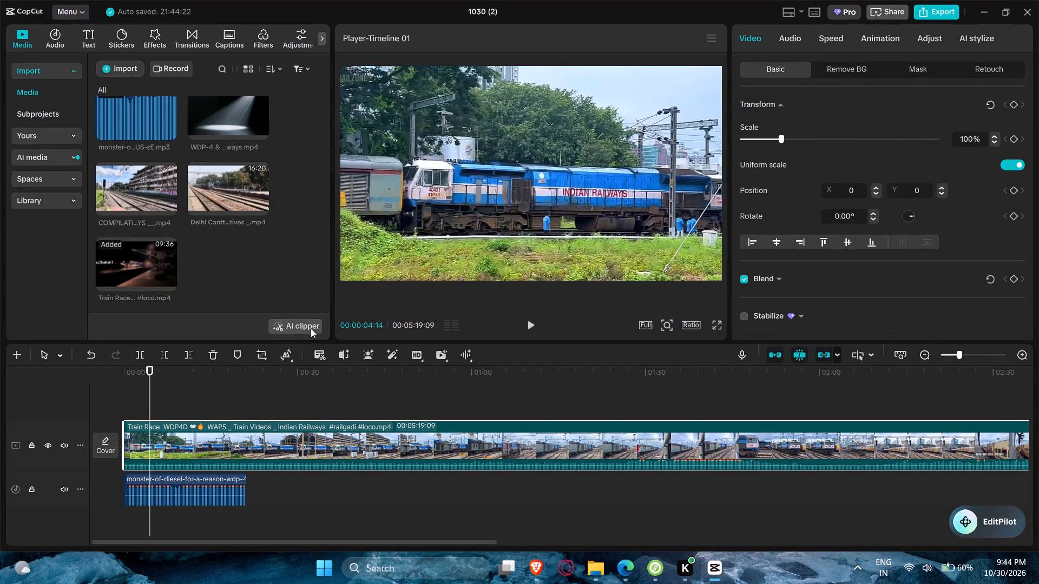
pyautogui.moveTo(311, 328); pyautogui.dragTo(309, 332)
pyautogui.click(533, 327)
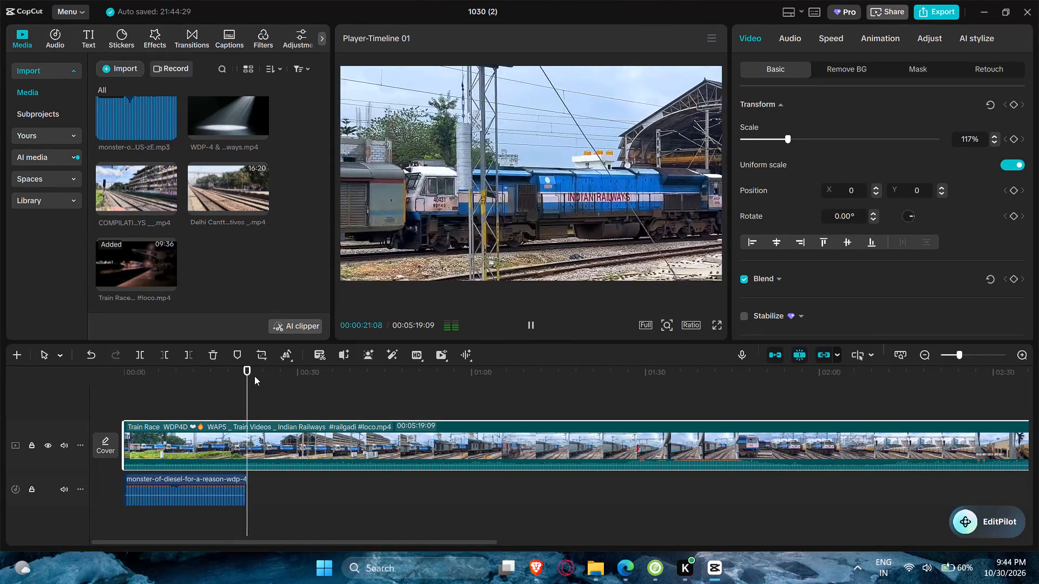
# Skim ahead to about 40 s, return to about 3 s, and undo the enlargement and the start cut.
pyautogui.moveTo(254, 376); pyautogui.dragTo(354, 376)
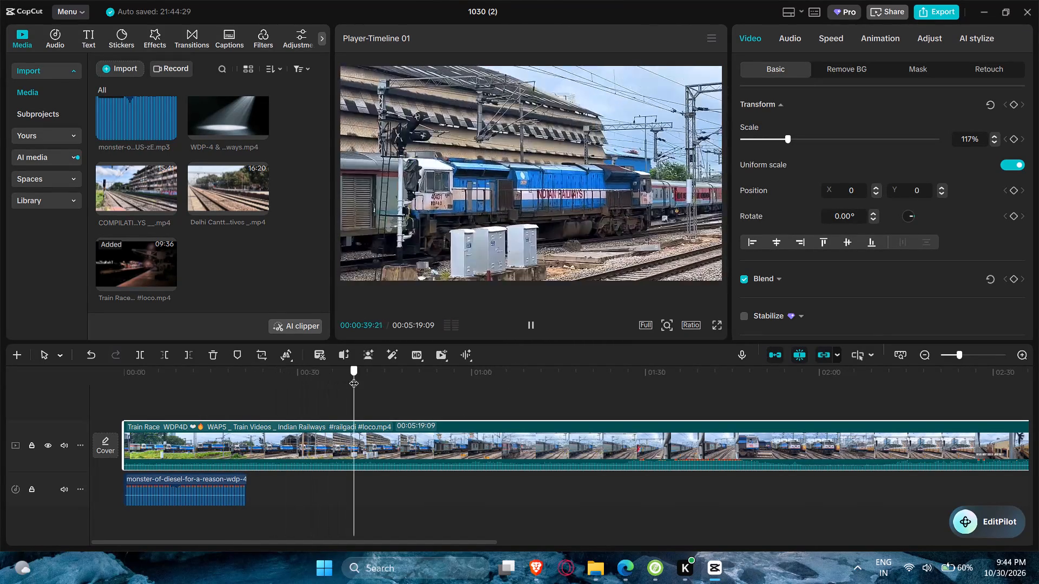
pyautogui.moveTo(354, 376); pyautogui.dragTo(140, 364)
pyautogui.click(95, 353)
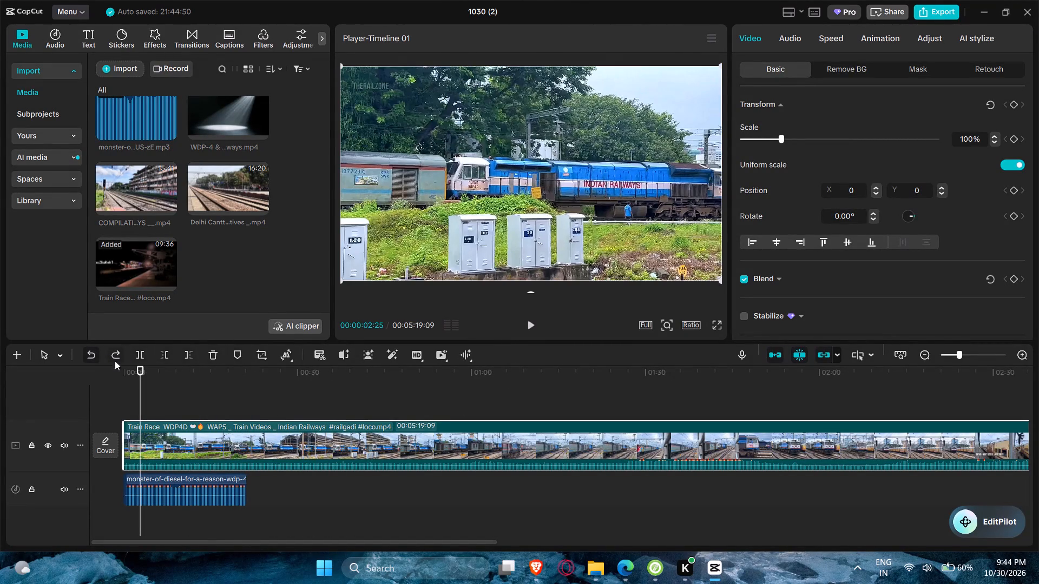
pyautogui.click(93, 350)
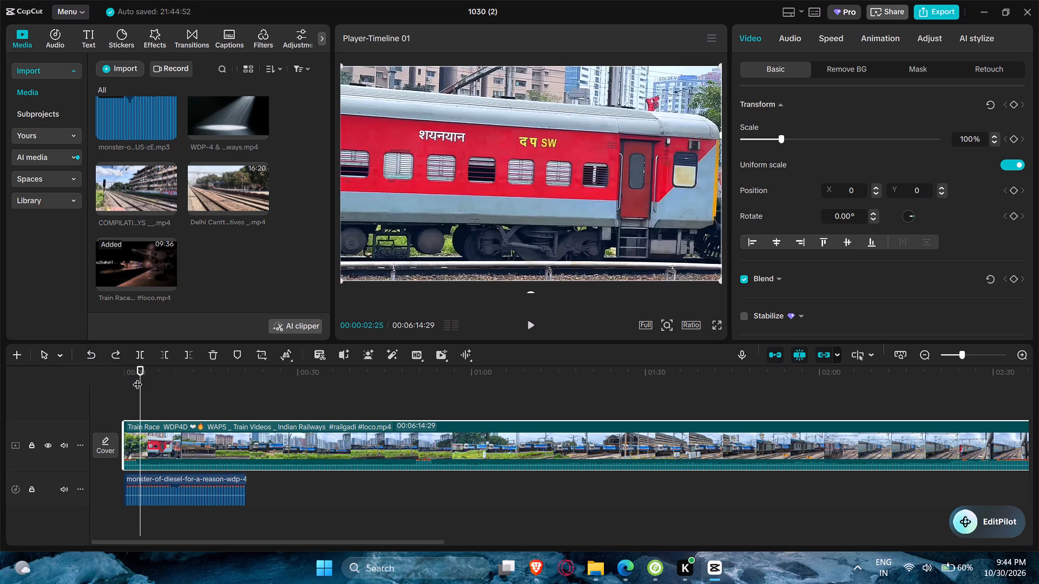
# Play the clip from about 3 s and enlarge its picture to 118% scale to fill the frame.
pyautogui.click(528, 317)
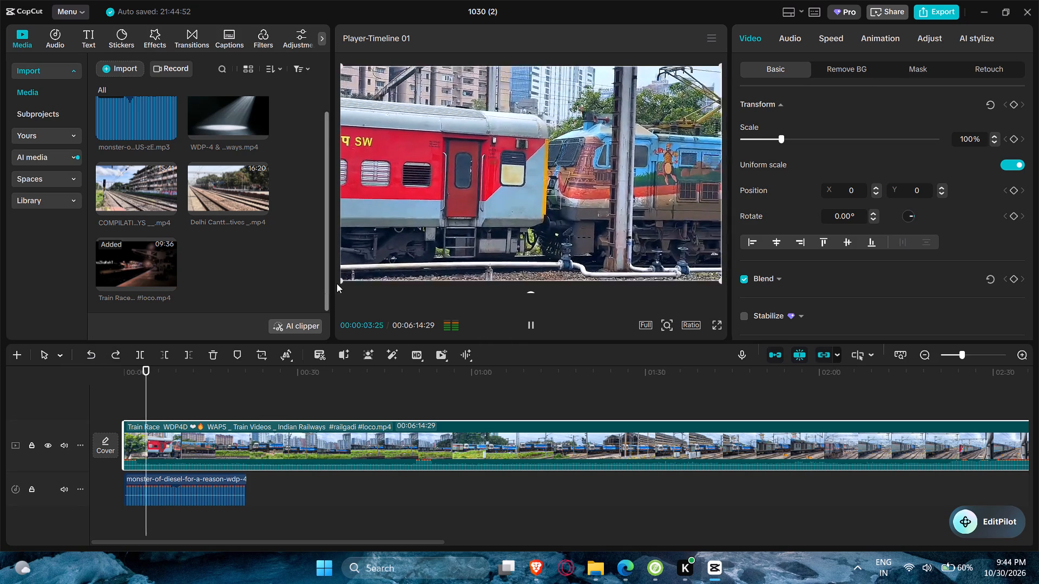
pyautogui.click(340, 281)
pyautogui.moveTo(344, 278); pyautogui.dragTo(294, 307)
# Play on just past the end of the audio and cut off the rest of the clip, to a duration of 00:00:21:18.
pyautogui.click(522, 329)
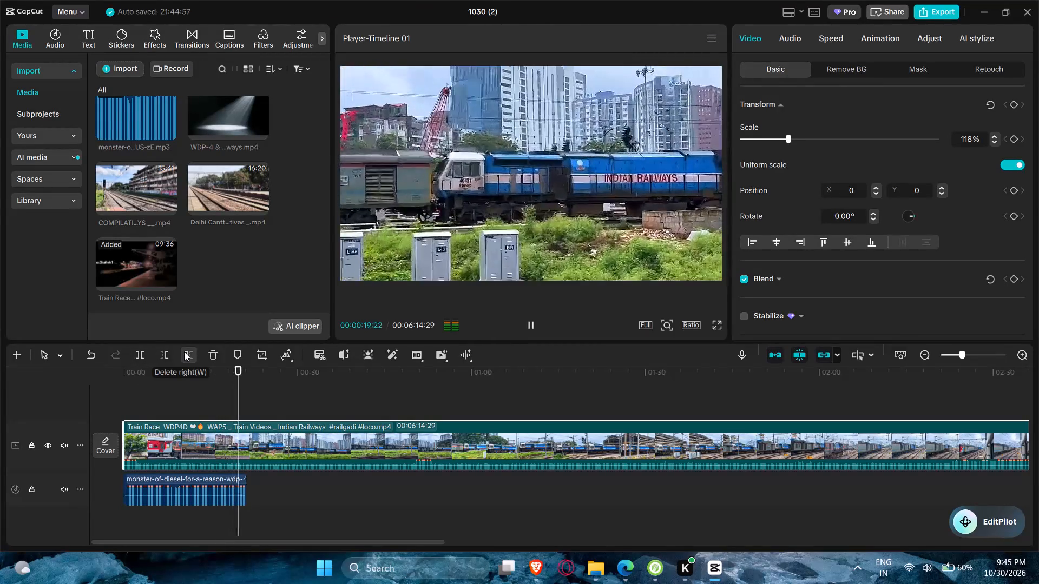
pyautogui.click(184, 351)
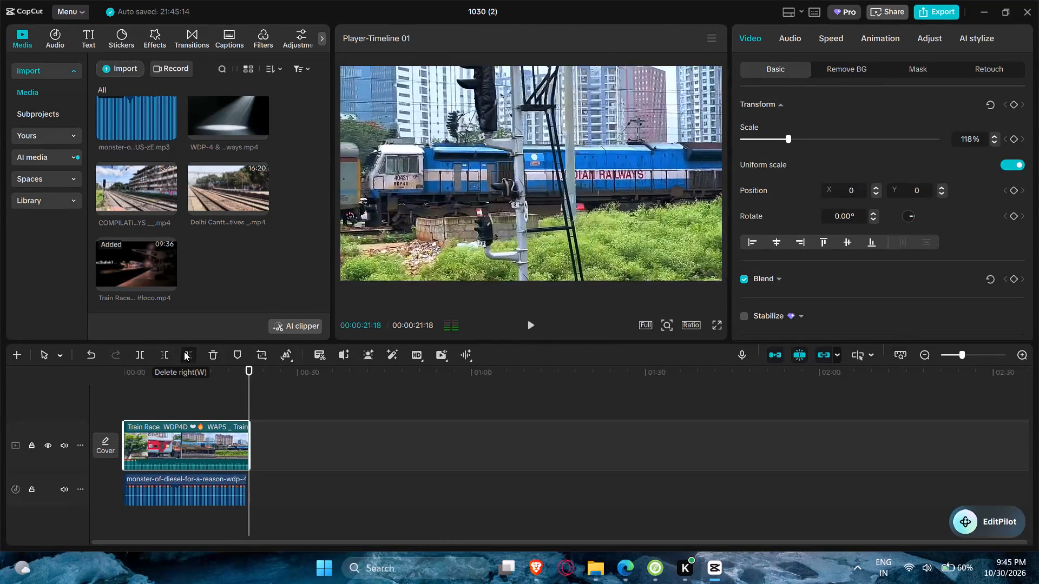
# Lower the train clip's own sound during playback and replay the edit from the start to judge the audio mix.
pyautogui.click(530, 321)
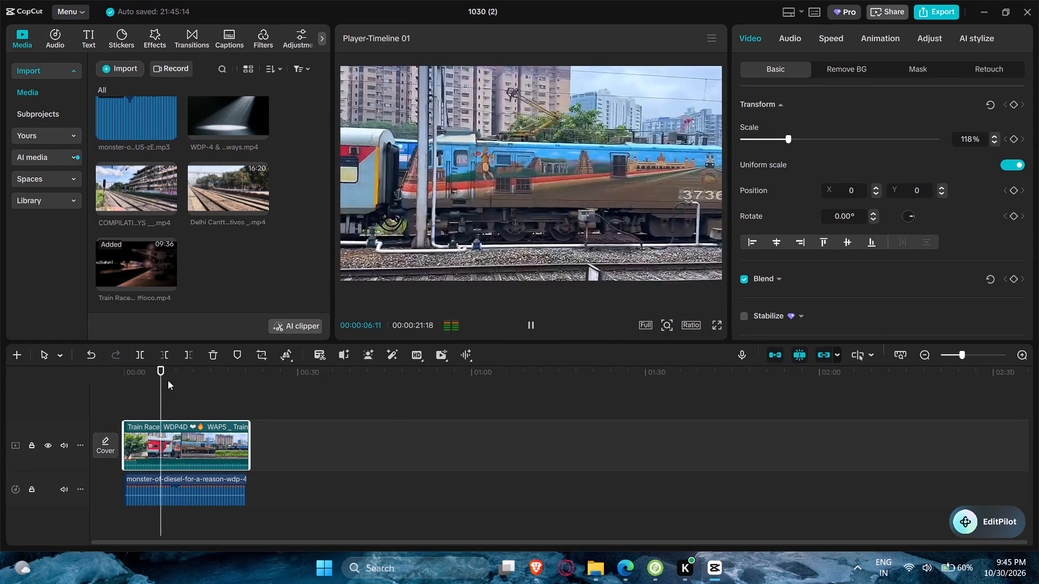
pyautogui.click(207, 466)
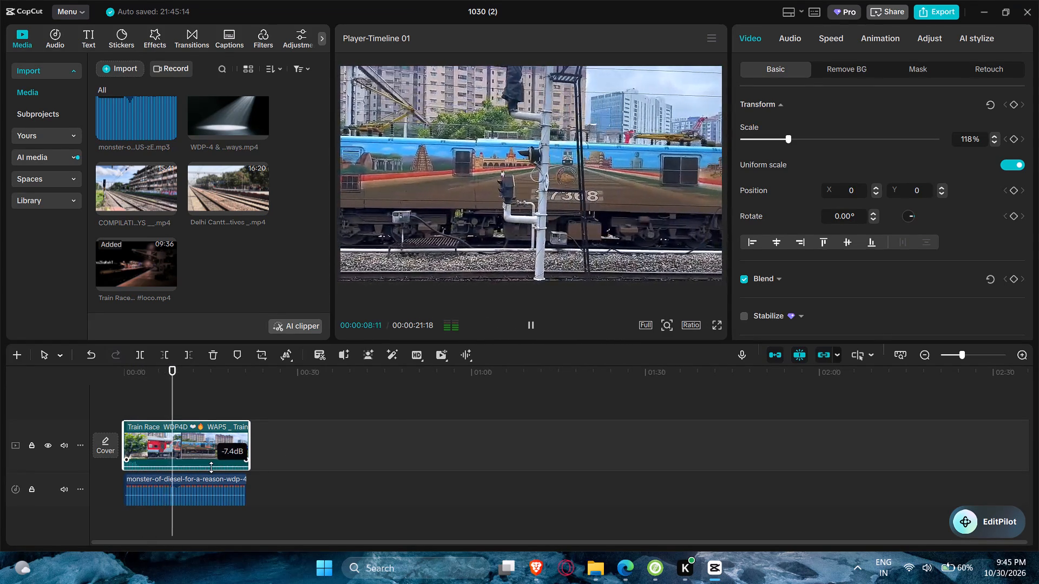
pyautogui.moveTo(137, 380); pyautogui.dragTo(121, 375)
pyautogui.moveTo(538, 324); pyautogui.dragTo(531, 323)
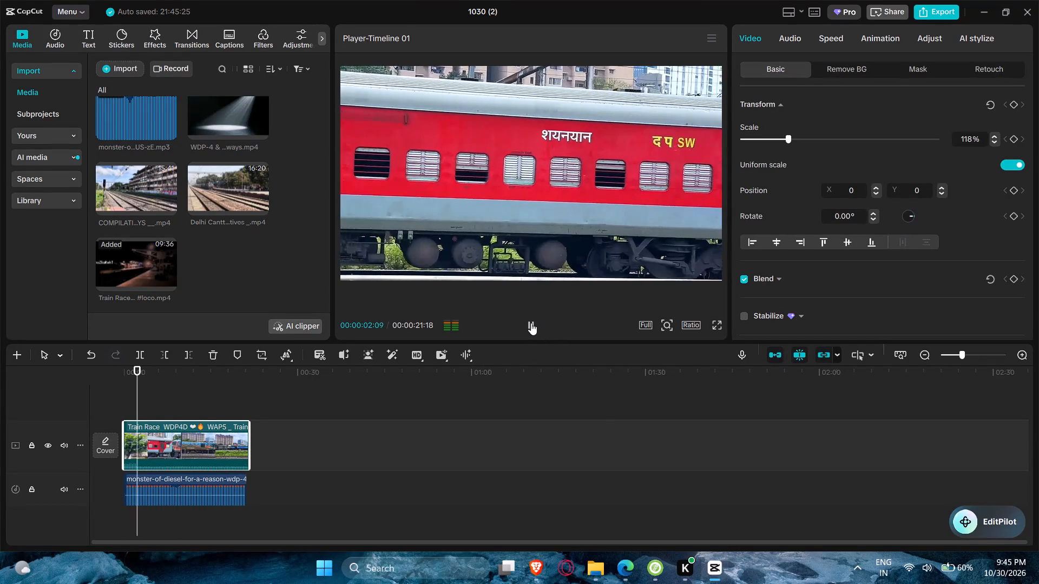
pyautogui.moveTo(131, 394); pyautogui.dragTo(116, 384)
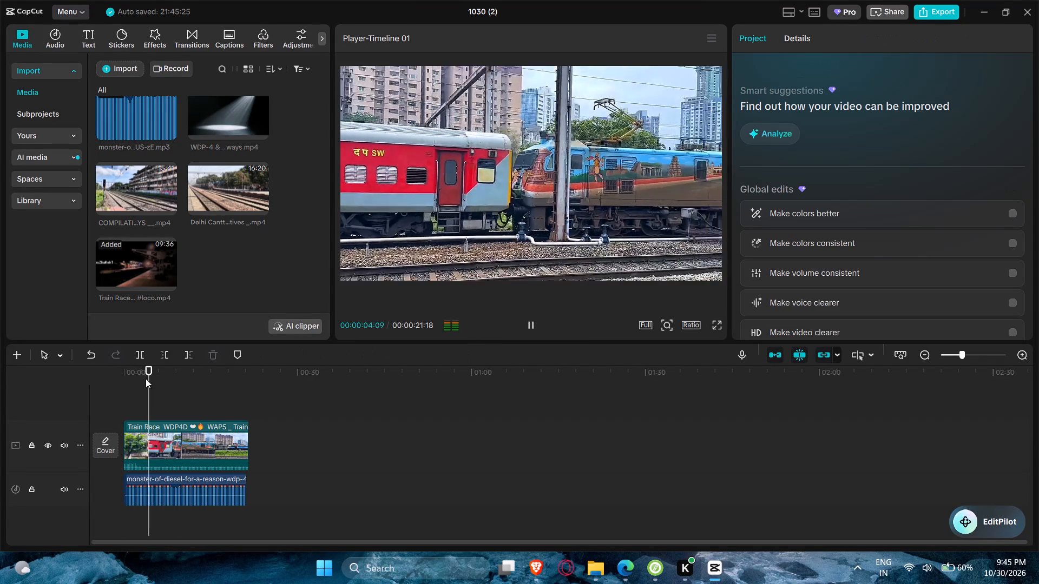
pyautogui.moveTo(158, 368); pyautogui.dragTo(124, 366)
pyautogui.click(534, 324)
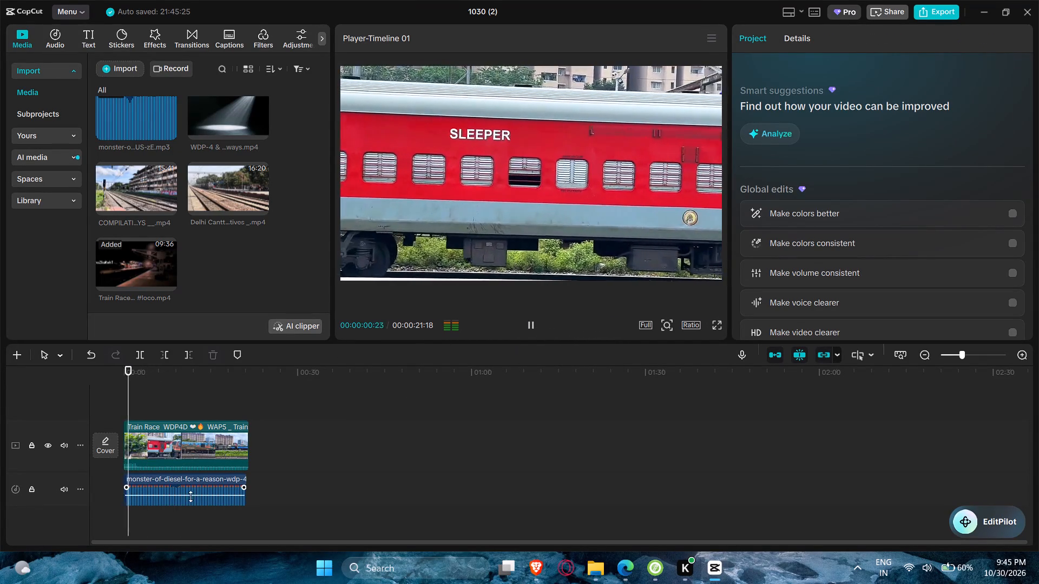
# Try the monster-of-diesel audio at 12.1, 20.0 and 0.1 dB during playback, and set its volume to 5.9 dB.
pyautogui.moveTo(194, 494); pyautogui.dragTo(189, 490)
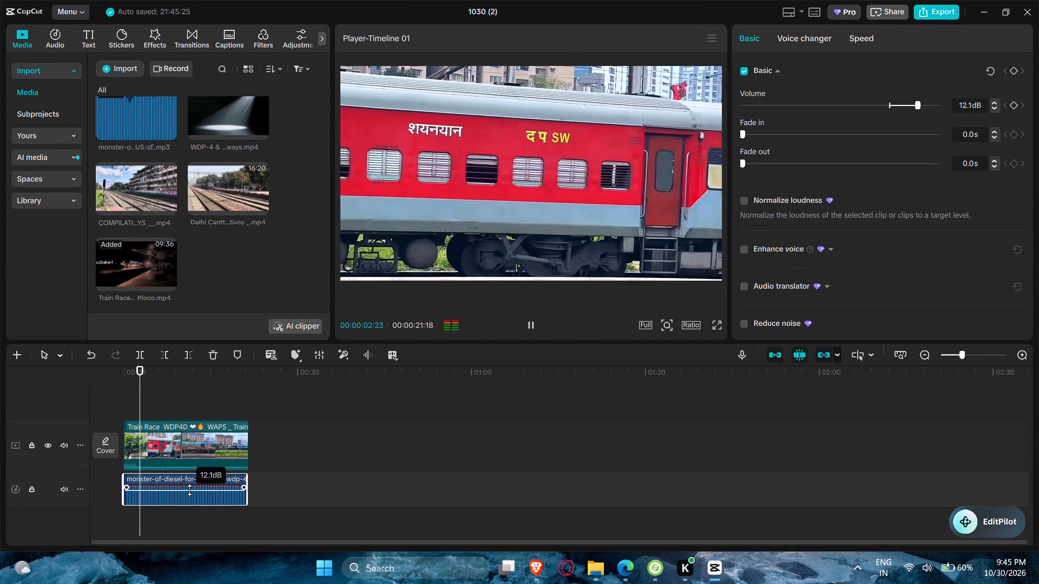
pyautogui.moveTo(189, 490); pyautogui.dragTo(189, 483)
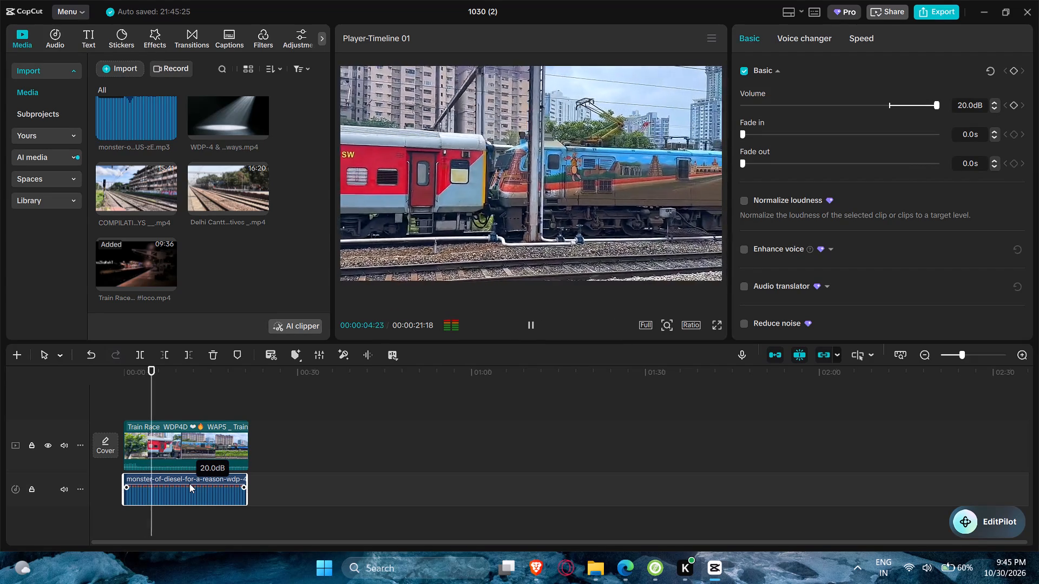
pyautogui.moveTo(189, 483); pyautogui.dragTo(200, 497)
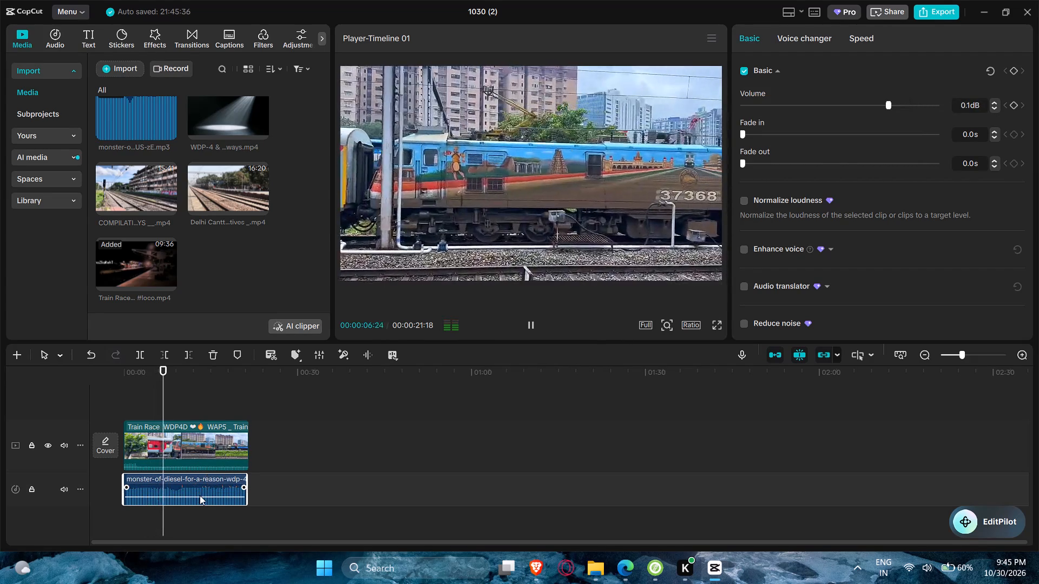
pyautogui.click(210, 499)
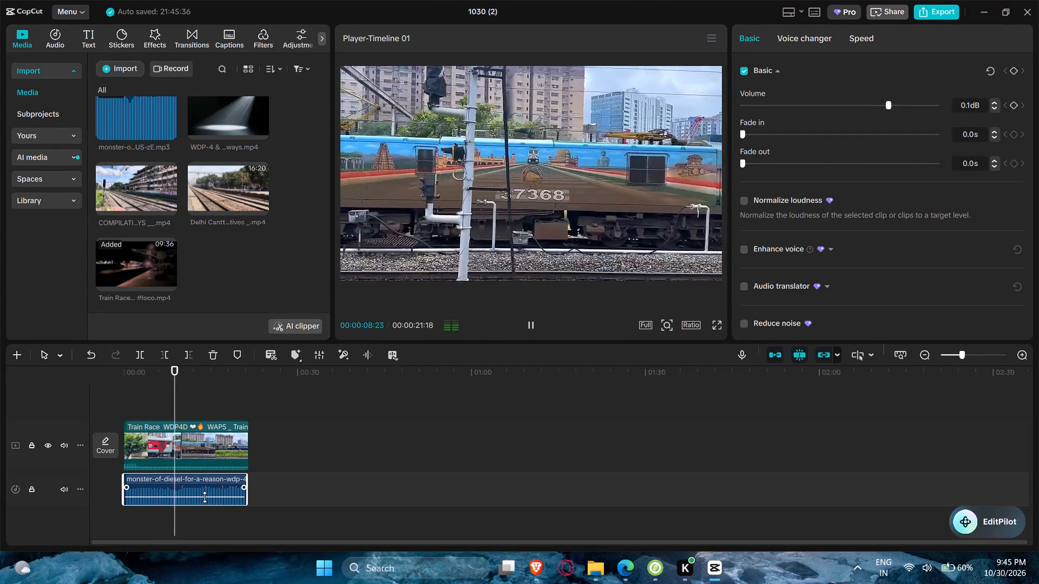
pyautogui.moveTo(205, 497); pyautogui.dragTo(211, 494)
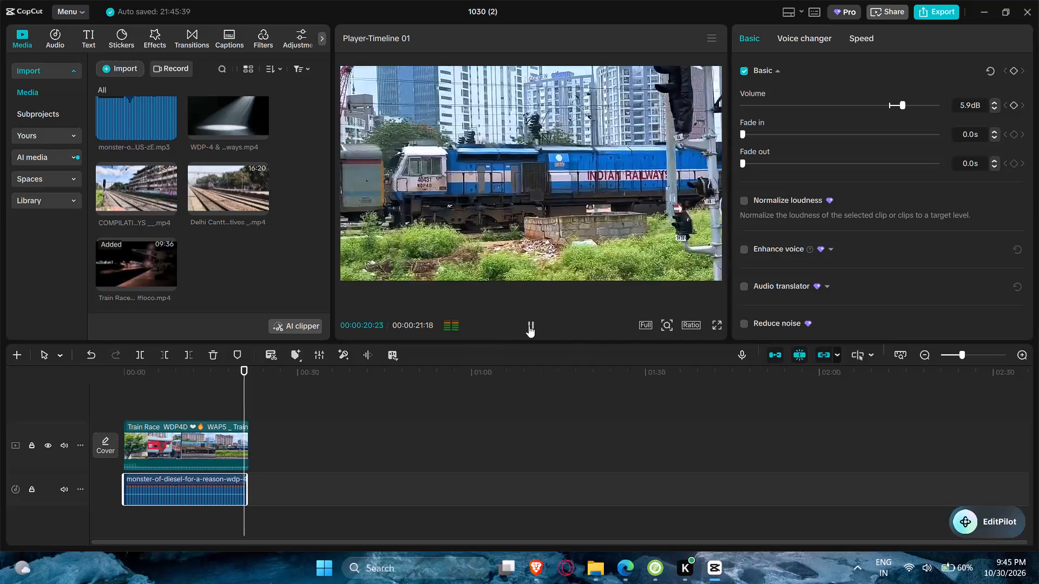
# Replay the edit from the beginning, and crop a thin strip off the top of the train clip using a free crop.
pyautogui.moveTo(231, 391); pyautogui.dragTo(61, 385)
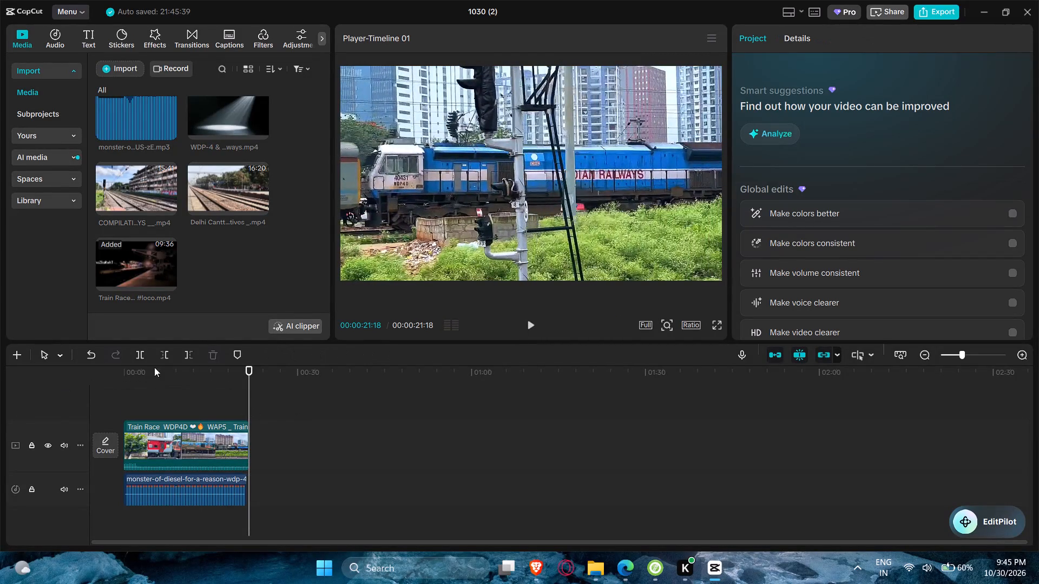
pyautogui.click(531, 330)
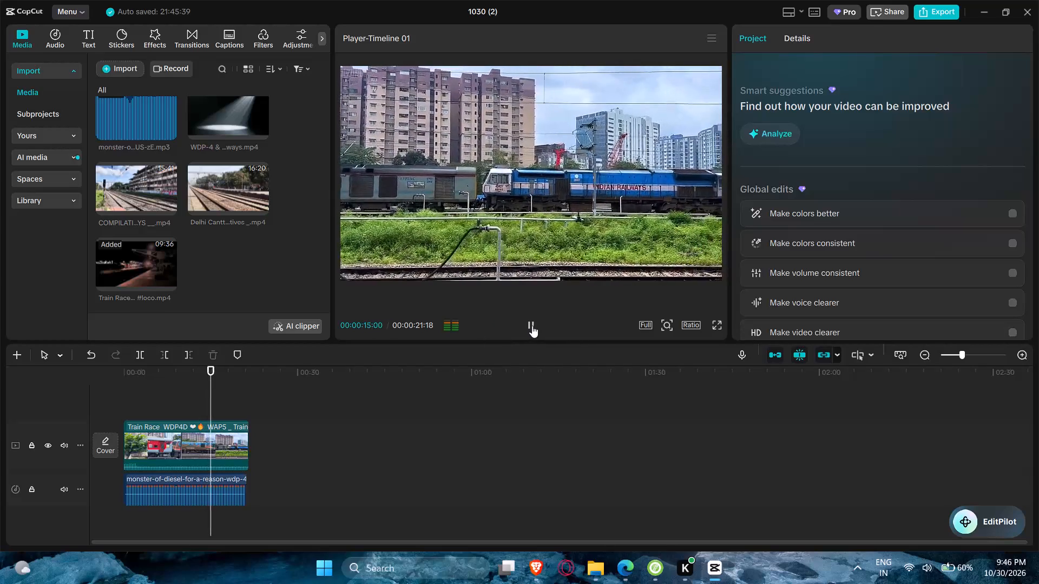
pyautogui.click(213, 441)
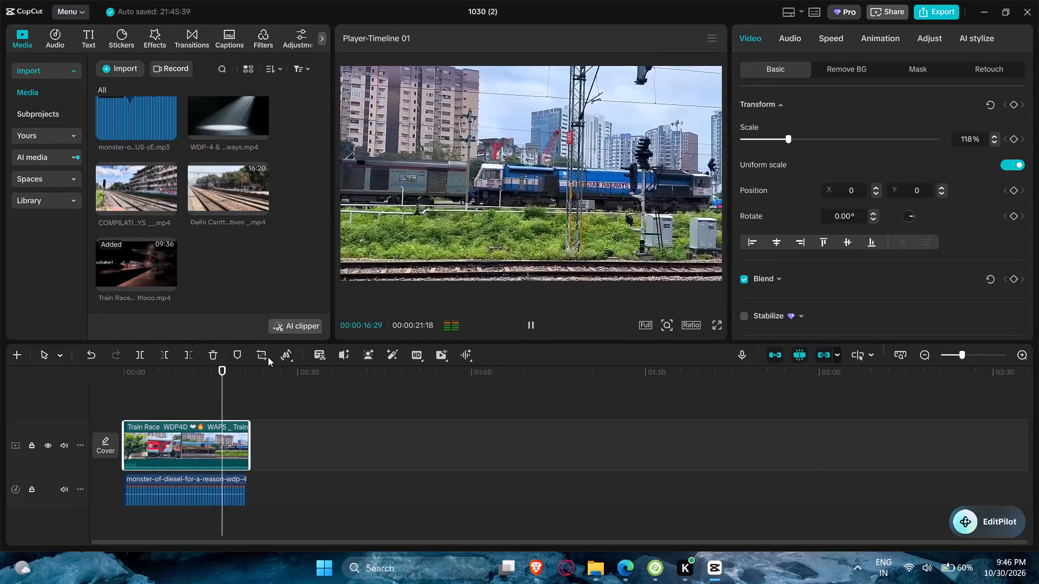
pyautogui.click(267, 356)
pyautogui.moveTo(515, 109); pyautogui.dragTo(526, 124)
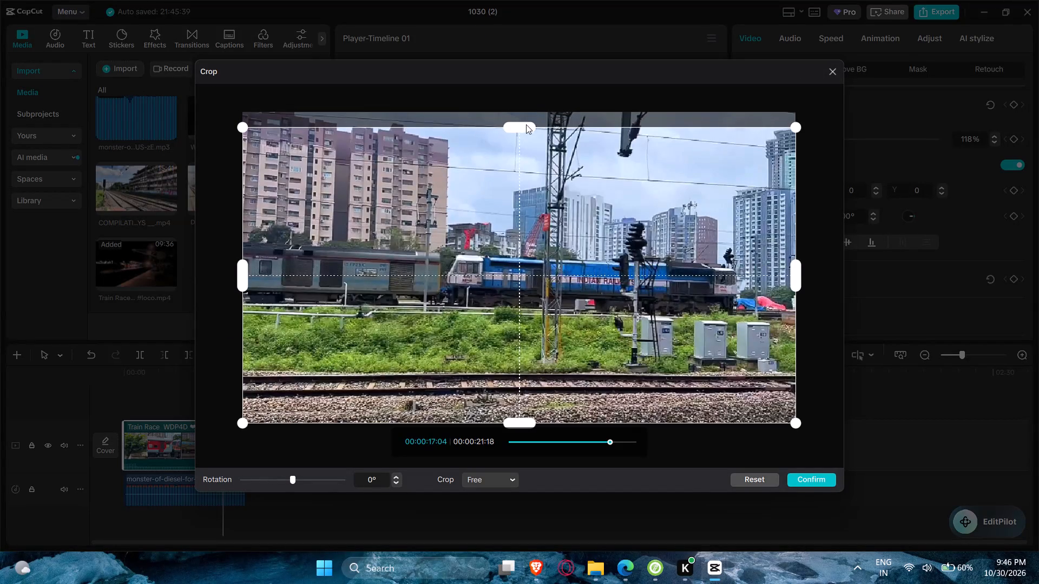
pyautogui.moveTo(526, 124); pyautogui.dragTo(530, 130)
pyautogui.click(818, 489)
pyautogui.click(814, 487)
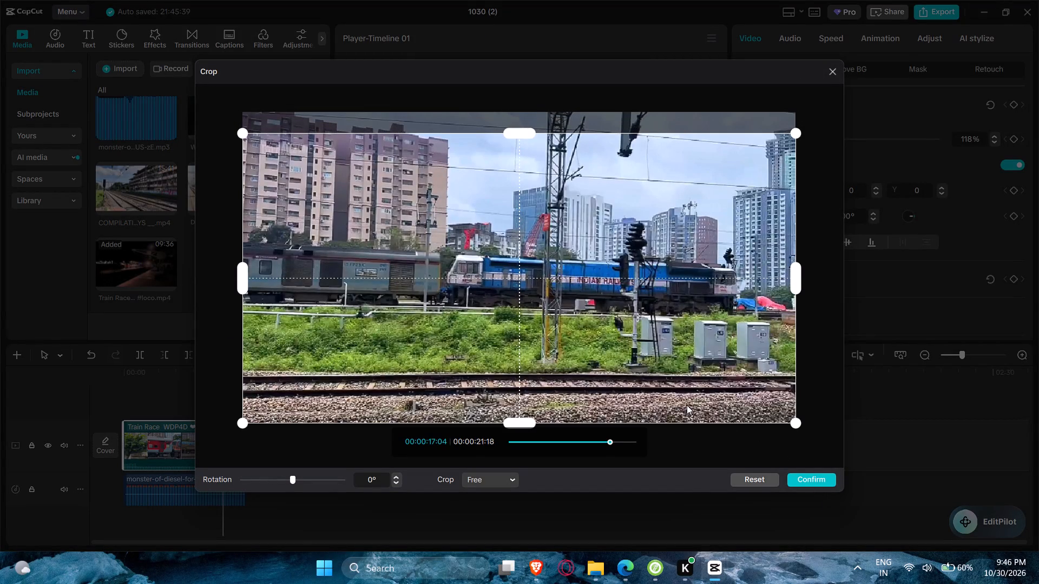
pyautogui.click(819, 482)
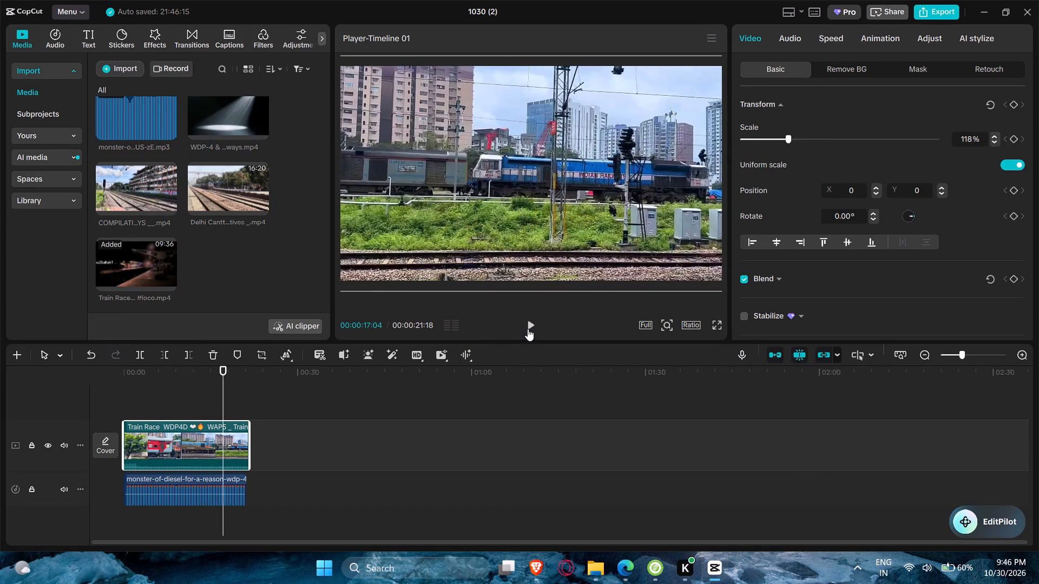
# Replay the cropped clip from near the beginning and set the video's aspect ratio to 9:16.
pyautogui.click(528, 329)
pyautogui.click(130, 380)
pyautogui.click(523, 332)
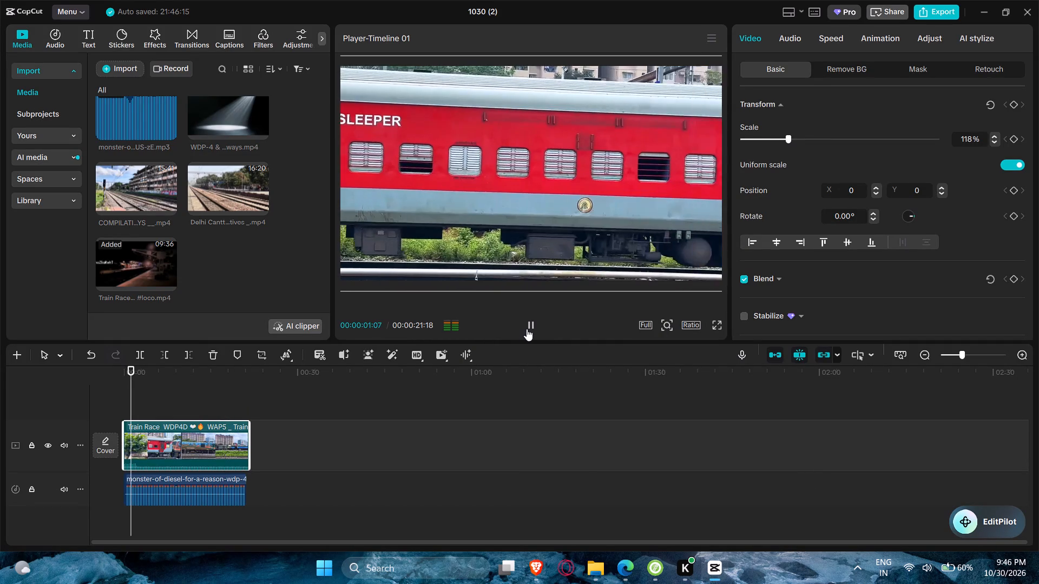
pyautogui.click(686, 322)
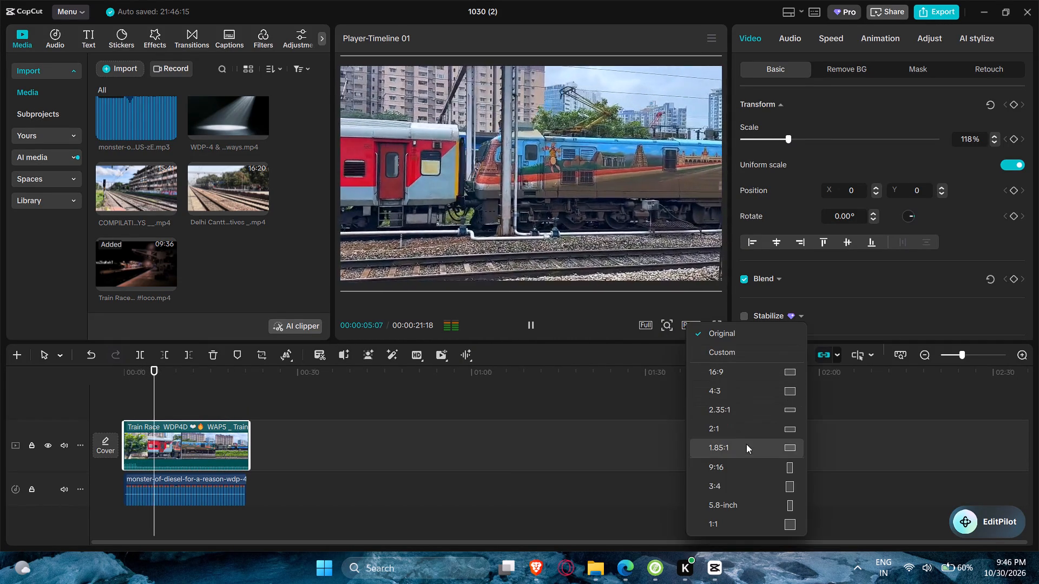
pyautogui.click(749, 463)
pyautogui.click(534, 329)
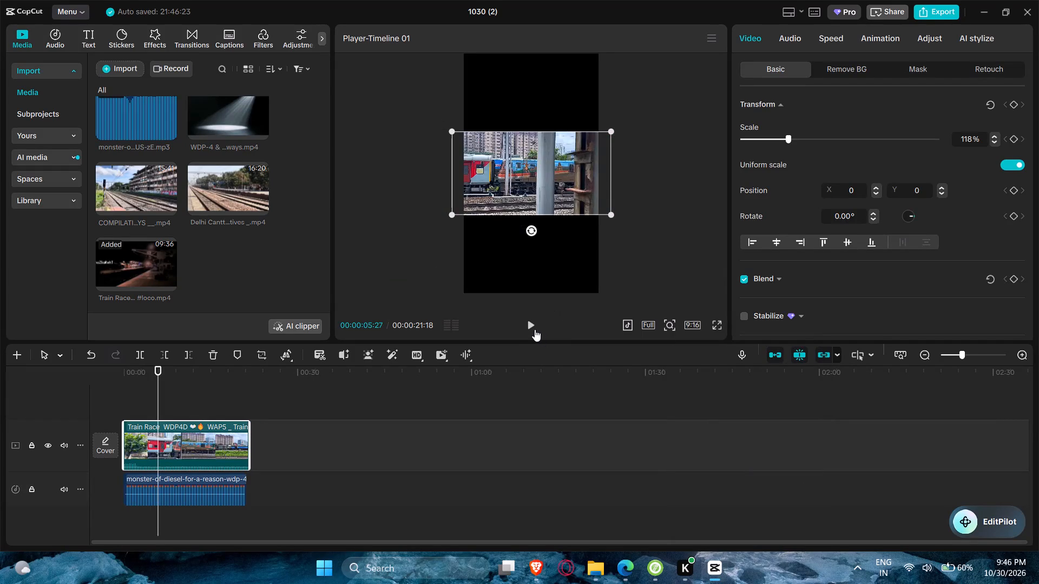
# Watch the 9:16 edit full screen to near its end, and restart playback from the beginning.
pyautogui.click(719, 323)
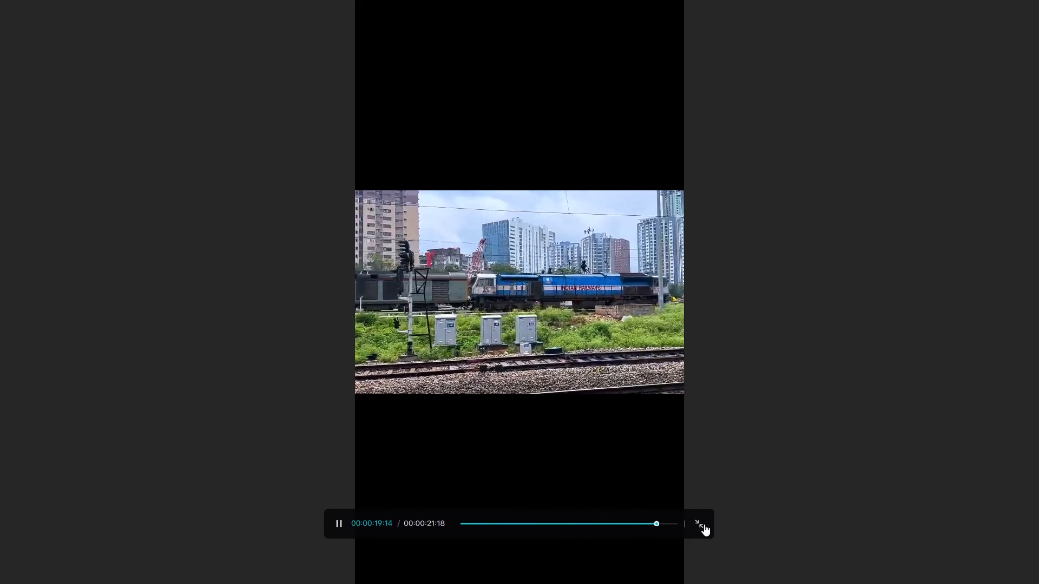
pyautogui.click(704, 524)
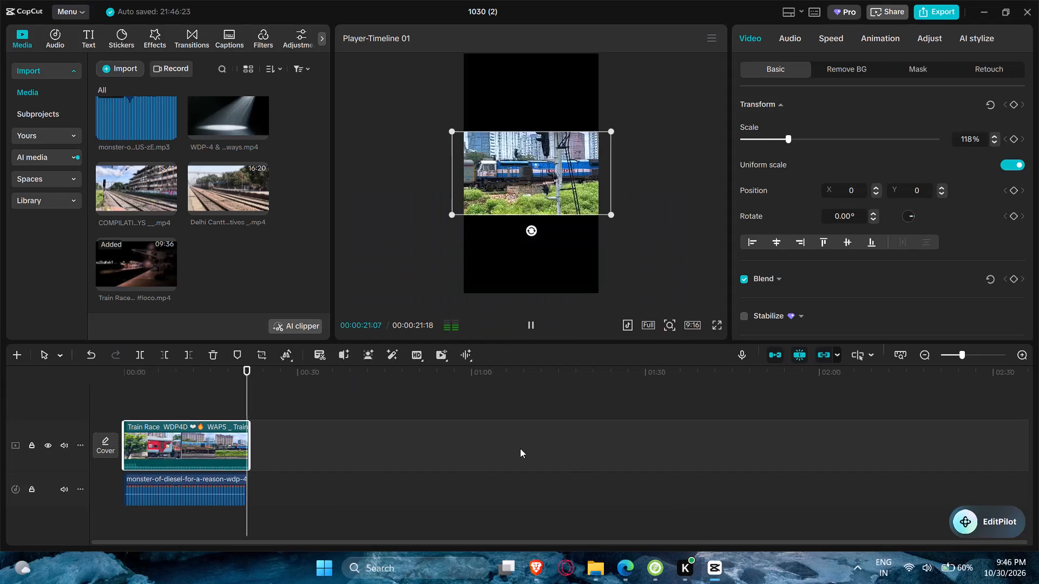
pyautogui.click(535, 328)
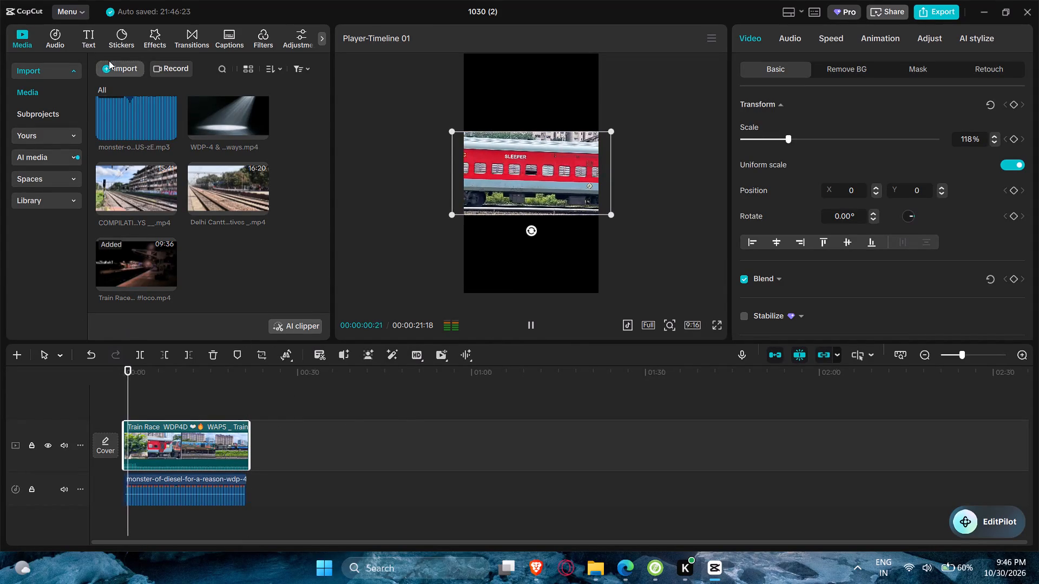
# Add a default text clip at the start of the timeline, above the Train Race clip.
pyautogui.click(86, 23)
pyautogui.click(86, 31)
pyautogui.moveTo(113, 84); pyautogui.dragTo(124, 113)
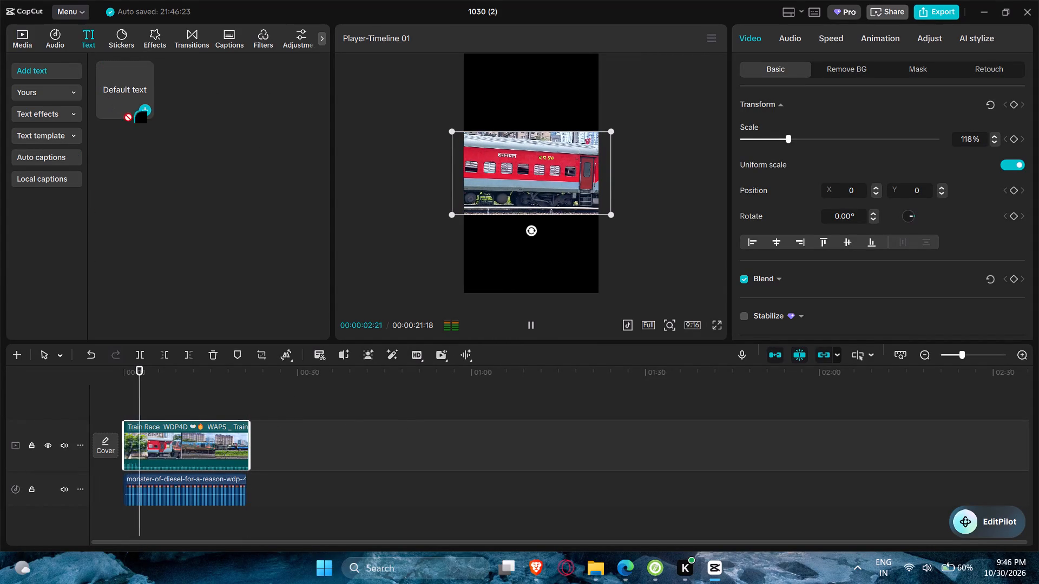
pyautogui.moveTo(124, 113); pyautogui.dragTo(121, 413)
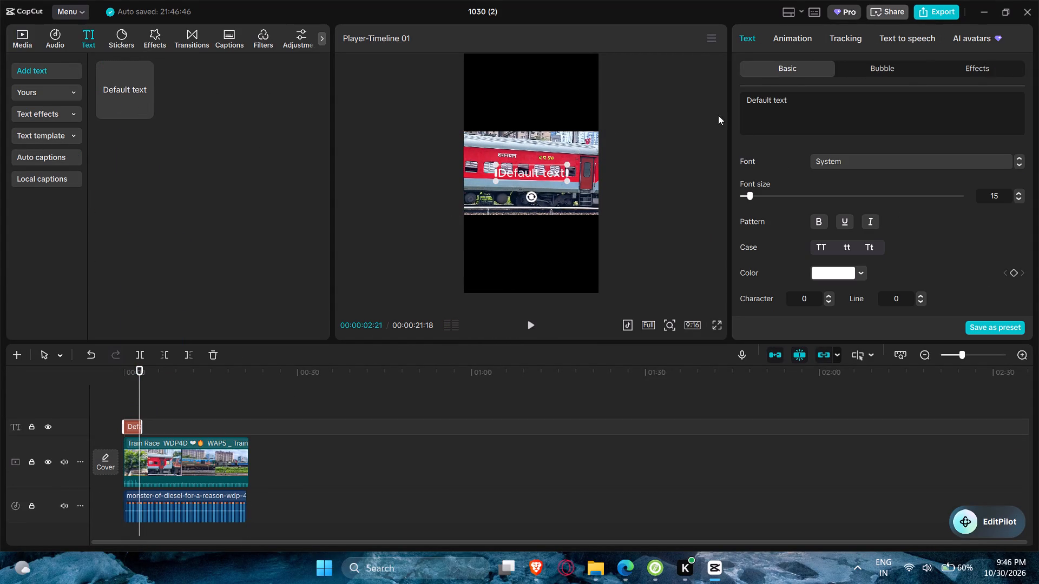
# Replace the default text with the trial wording SOMETHING IS RUNNING BEHIND, and cut it back to SOMETHING.
pyautogui.moveTo(816, 90); pyautogui.dragTo(771, 101)
pyautogui.moveTo(804, 110); pyautogui.dragTo(734, 108)
pyautogui.hotkey('ctrl', 'a')
pyautogui.write('SOMETHING IS RUNNING')
pyautogui.press('space')
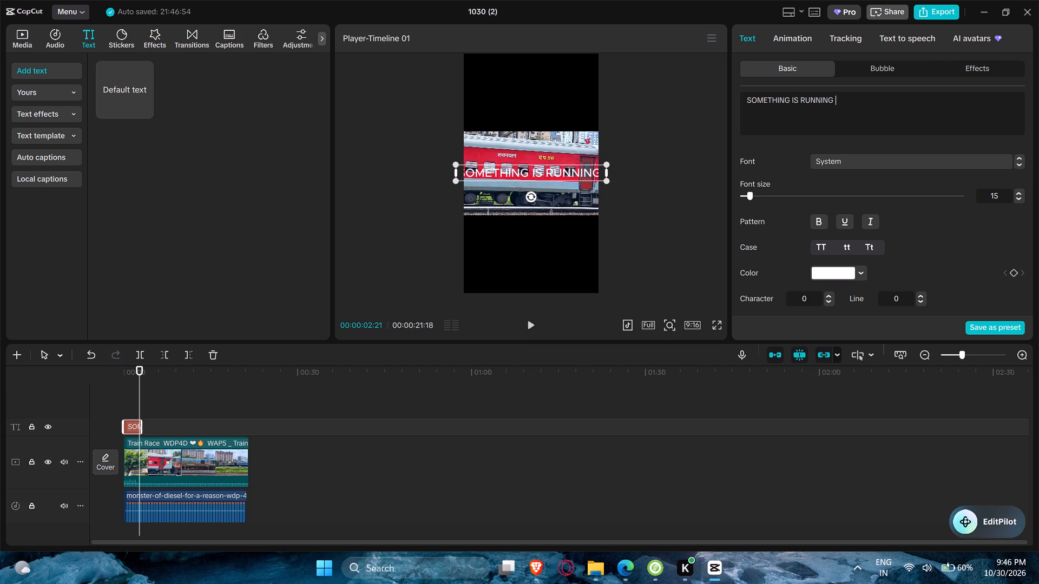
pyautogui.write('BEHIND')
pyautogui.press('space')
pyautogui.hotkey('shift', 'BackSpace')
pyautogui.hotkey('shift', 'BackSpace')
pyautogui.hotkey('shift', 'BackSpace')
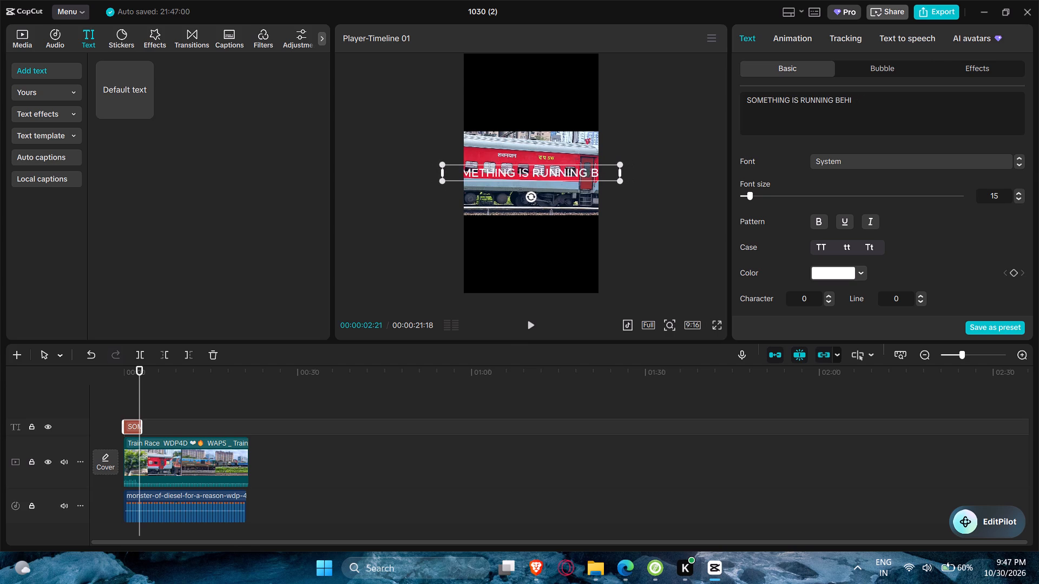
pyautogui.hotkey('shift', 'BackSpace')
pyautogui.hotkey('shift', 'BackSpace')
pyautogui.hotkey('shift', 'BackSpace')
pyautogui.hotkey('shift', 'BackSpace')
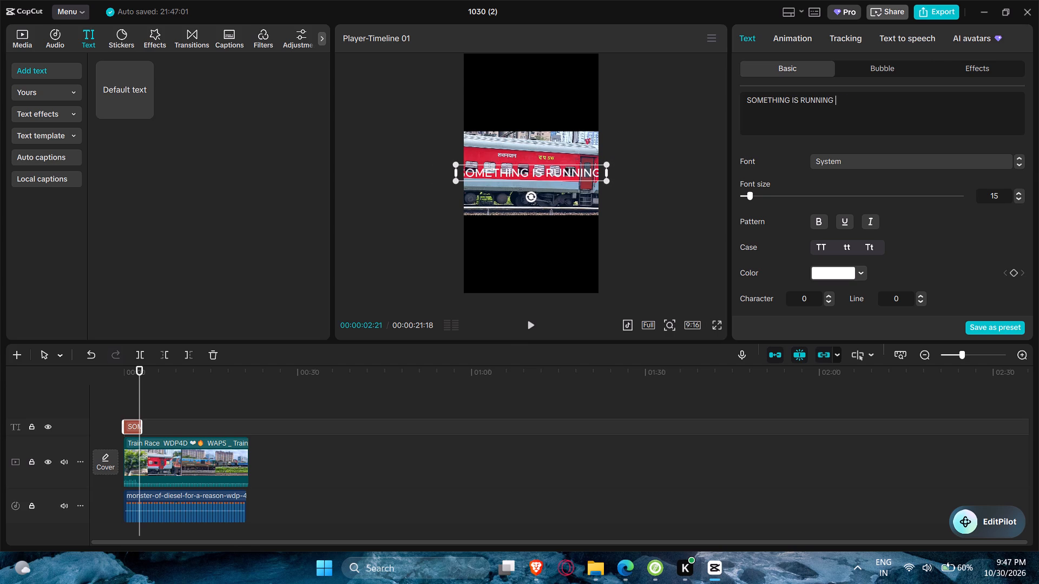
pyautogui.hotkey('shift', 'BackSpace')
pyautogui.hotkey('shift', 'BackSpace')
pyautogui.hotkey('shift', 'BackSpace')
pyautogui.hotkey('shift', 'BackSpace')
pyautogui.hotkey('shift', 'BackSpace')
pyautogui.hotkey('shift', 'BackSpace')
pyautogui.hotkey('shift', 'BackSpace')
pyautogui.hotkey('shift', 'BackSpace')
pyautogui.hotkey('shift', 'BackSpace')
pyautogui.hotkey('shift', 'BackSpace')
pyautogui.hotkey('shift', 'BackSpace')
pyautogui.press('BackSpace')
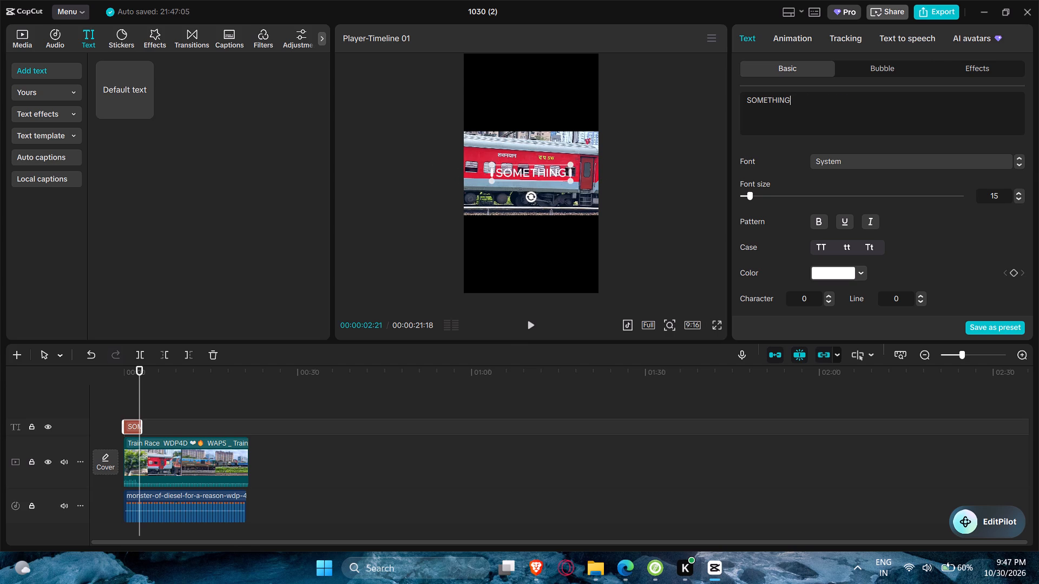
# Extend the caption to SOMETHING IS THERE, ending with the comma, and start a second line.
pyautogui.press('space')
pyautogui.write('IS THERE HD')
pyautogui.hotkey('shift', 'BackSpace')
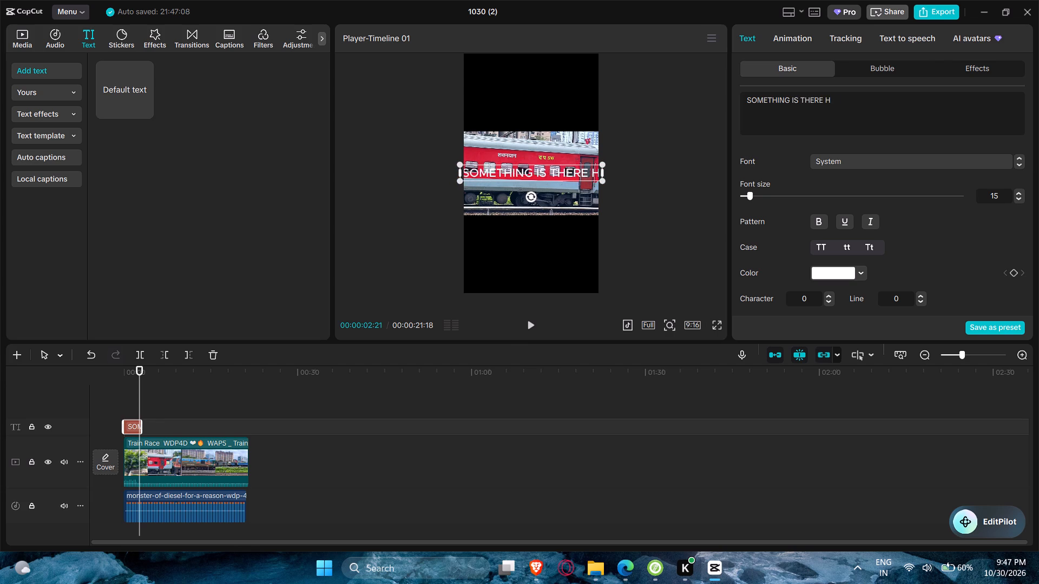
pyautogui.press('BackSpace')
pyautogui.press('Return')
pyautogui.write('HIDI')
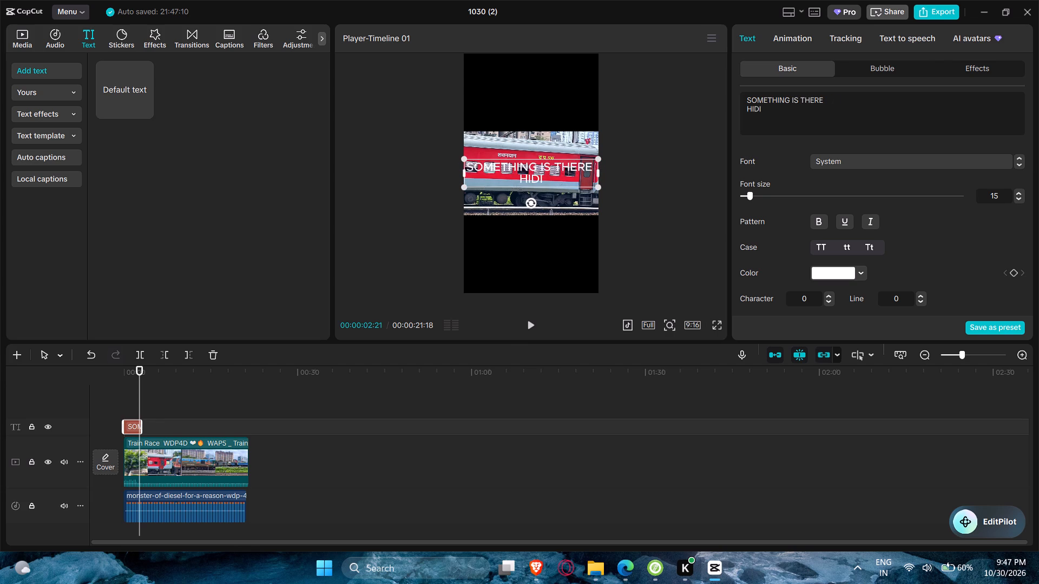
pyautogui.write('NG')
pyautogui.press('space')
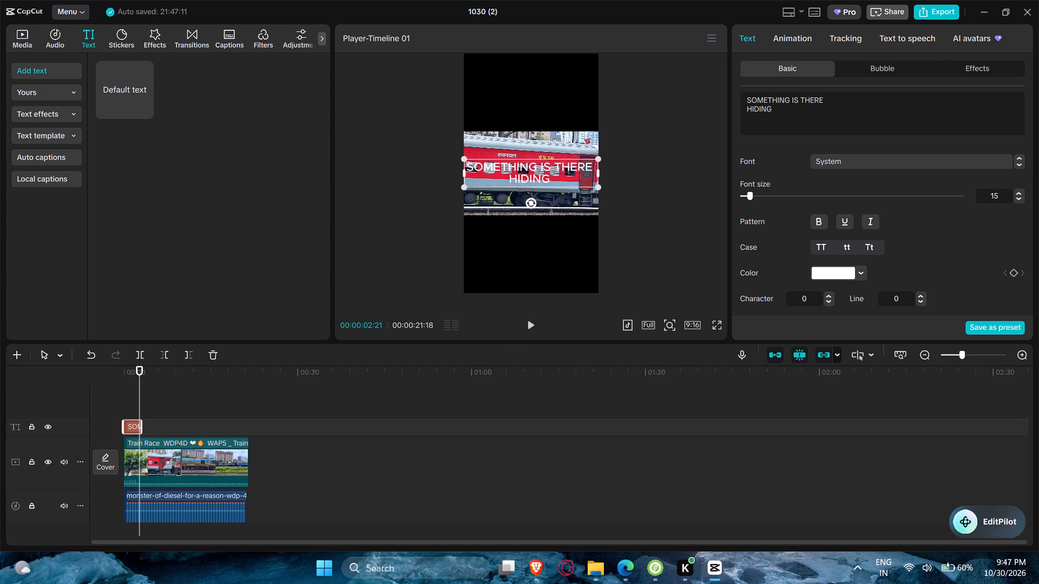
pyautogui.press('BackSpace')
pyautogui.press('BackSpace')
pyautogui.press('BackSpace')
pyautogui.press('BackSpace')
pyautogui.press('BackSpace')
pyautogui.press('BackSpace')
pyautogui.press('BackSpace')
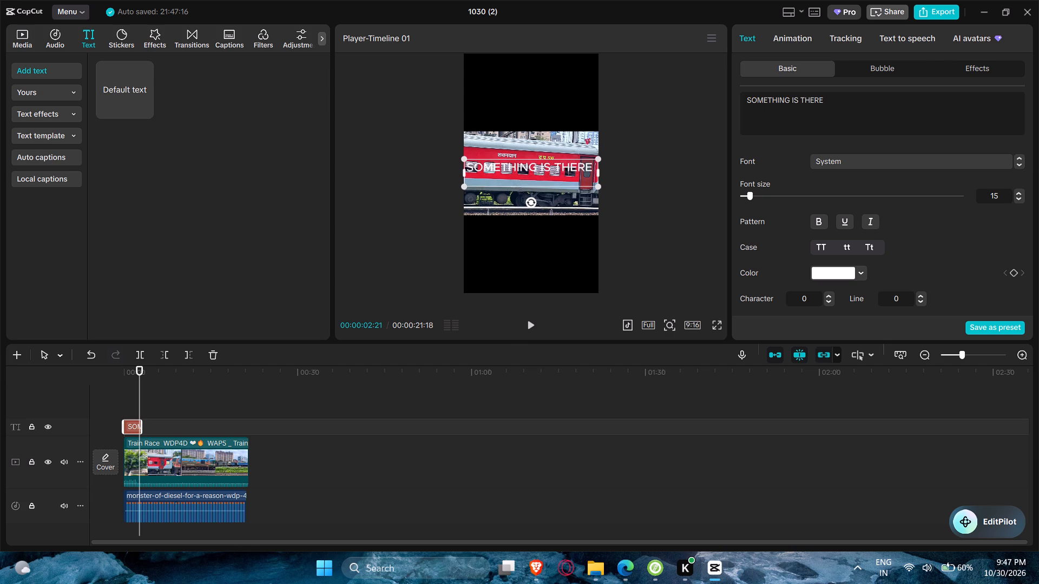
pyautogui.press('BackSpace')
pyautogui.press('BackSpace')
pyautogui.press(',')
pyautogui.press('Return')
# Write HIDING? as the caption's second line, correcting typing errors.
pyautogui.hotkey('shift', 'h')
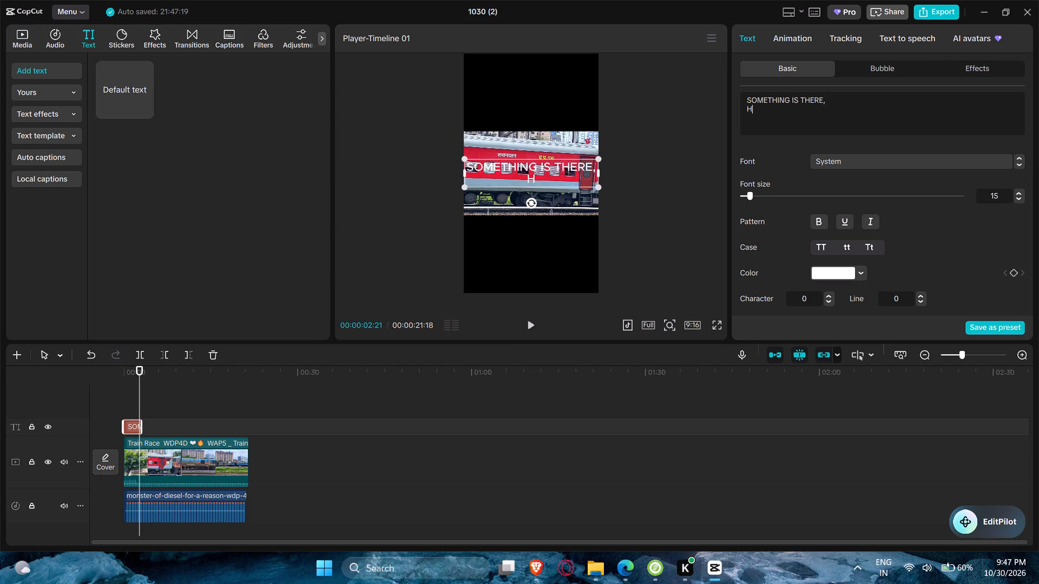
pyautogui.write('IDG')
pyautogui.press('BackSpace')
pyautogui.press('BackSpace')
pyautogui.write('DII')
pyautogui.press('BackSpace')
pyautogui.press('n')
pyautogui.press('BackSpace')
pyautogui.press('BackSpace')
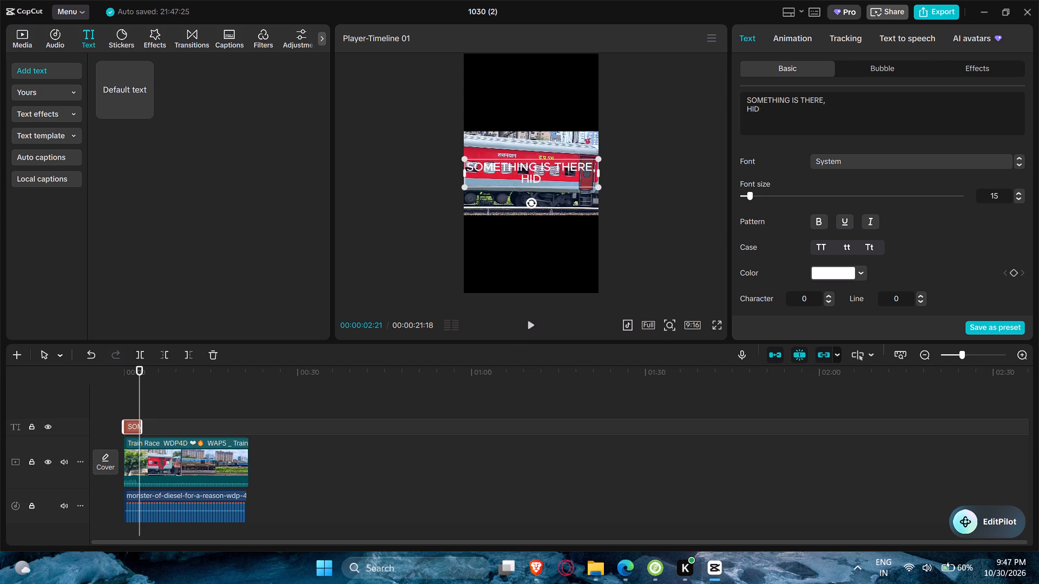
pyautogui.press('BackSpace')
pyautogui.press('BackSpace')
pyautogui.write('IDE')
pyautogui.press('BackSpace')
pyautogui.write('IG?')
pyautogui.press('BackSpace')
pyautogui.press('BackSpace')
pyautogui.write('NG?')
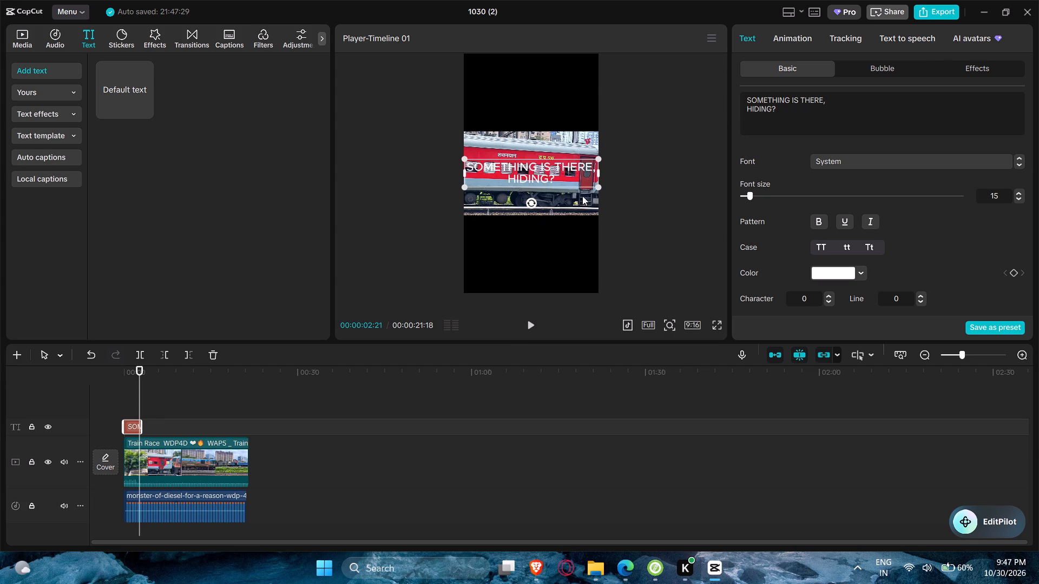
# Shrink the caption and move it into the black area just above the train picture, centred horizontally.
pyautogui.moveTo(595, 183); pyautogui.dragTo(574, 178)
pyautogui.moveTo(562, 172); pyautogui.dragTo(557, 120)
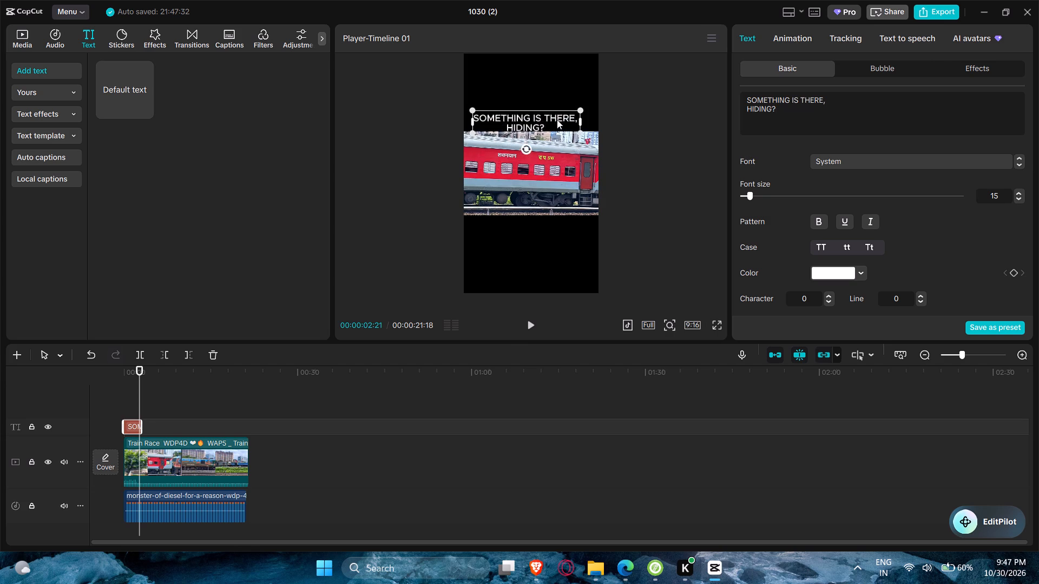
pyautogui.moveTo(557, 120); pyautogui.dragTo(561, 118)
# Set the caption's font to Sitka Text Italic and shrink the caption slightly.
pyautogui.click(899, 166)
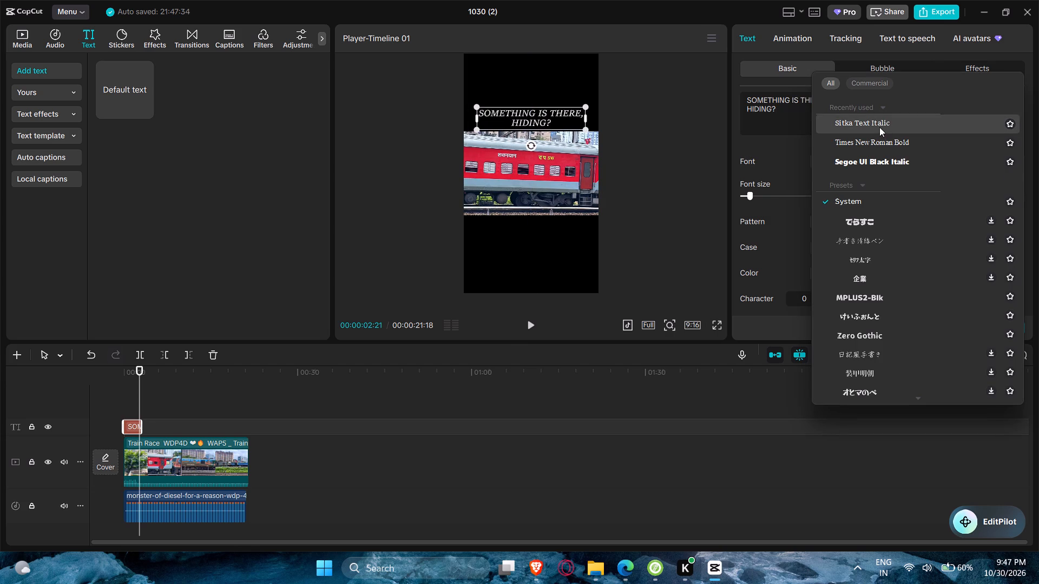
pyautogui.click(879, 127)
pyautogui.moveTo(584, 128); pyautogui.dragTo(567, 126)
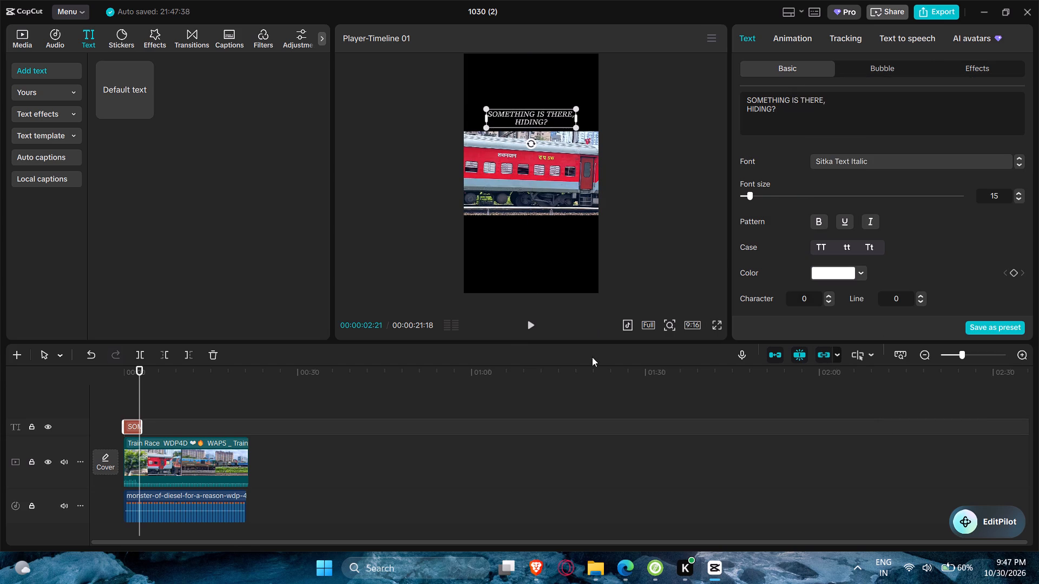
# Search the emoji picker for THIN and insert the thinking-style face emoji after HIDING? in the caption.
pyautogui.click(807, 118)
pyautogui.press('super+period')
pyautogui.write('THIN')
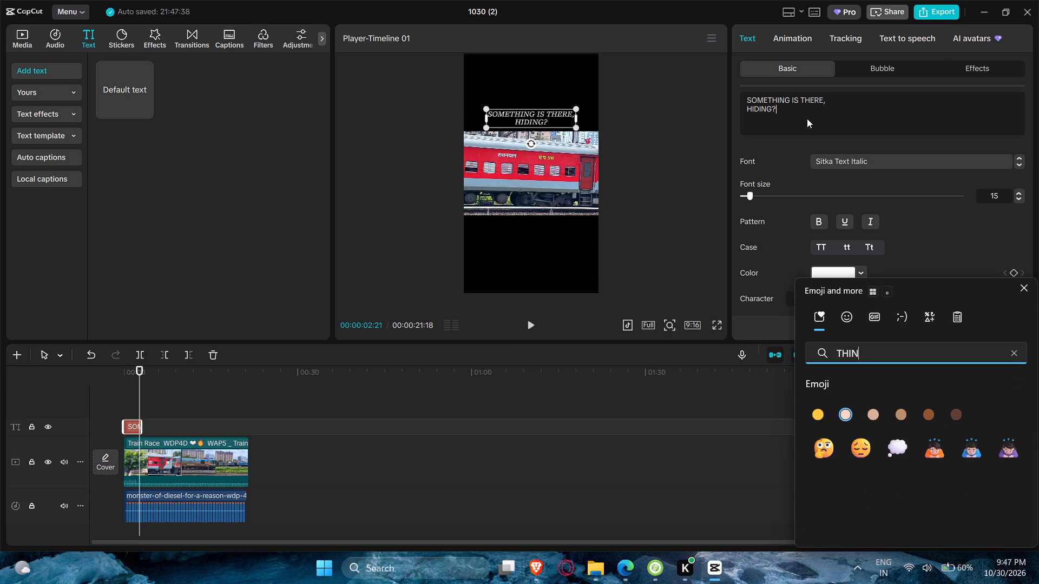
pyautogui.click(825, 444)
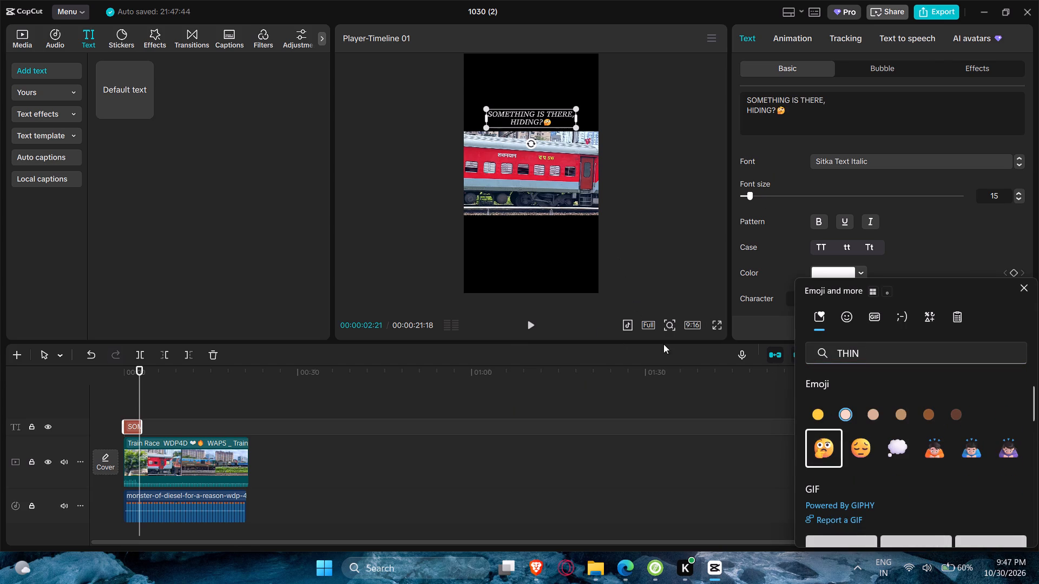
pyautogui.click(714, 329)
# Find the frame at 00:00:09:22 and extend the caption clip's end to it.
pyautogui.click(142, 423)
pyautogui.click(131, 402)
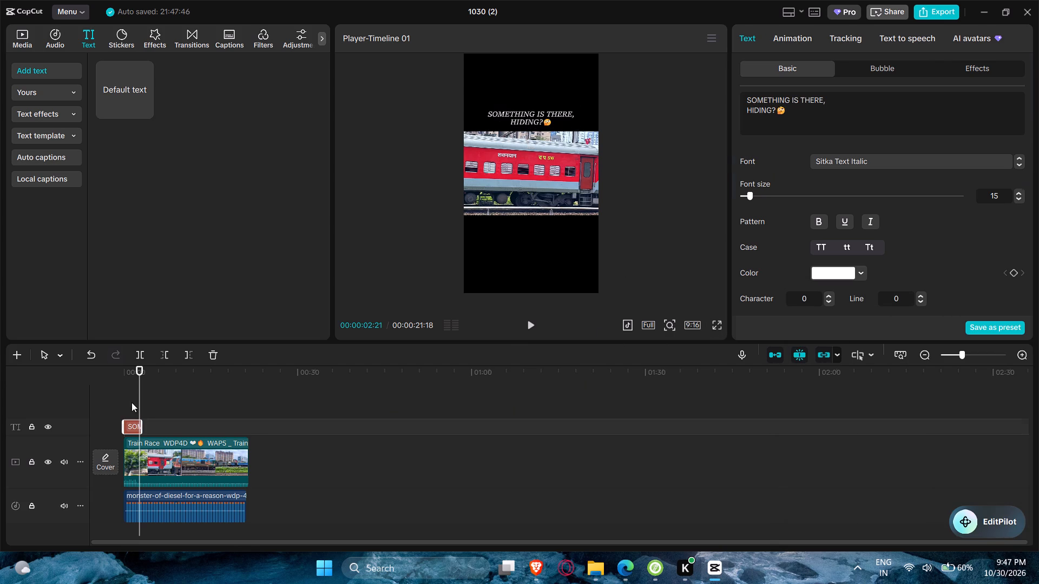
pyautogui.click(134, 420)
pyautogui.click(142, 388)
pyautogui.moveTo(142, 376); pyautogui.dragTo(174, 379)
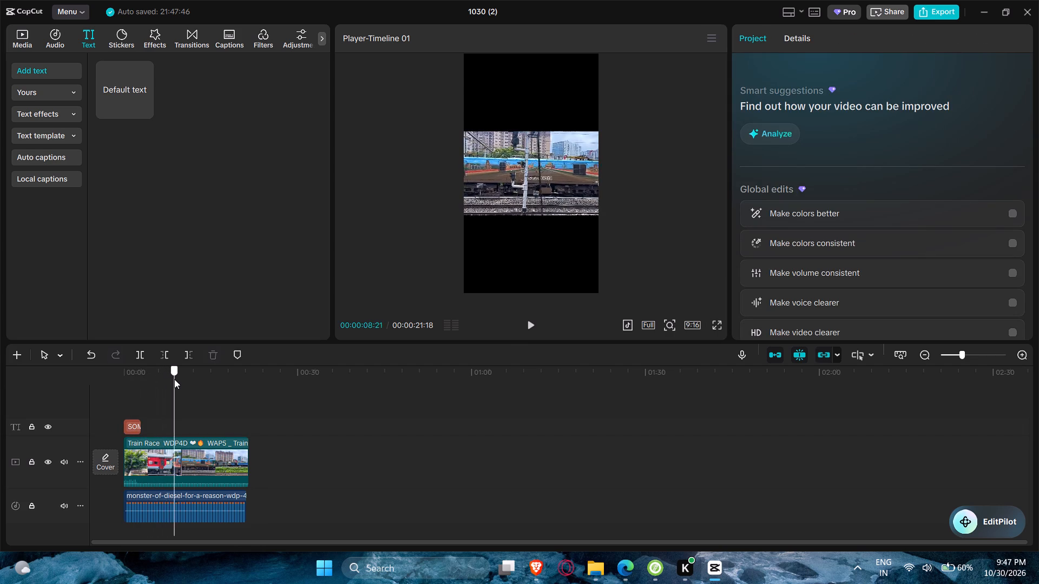
pyautogui.moveTo(174, 379); pyautogui.dragTo(180, 379)
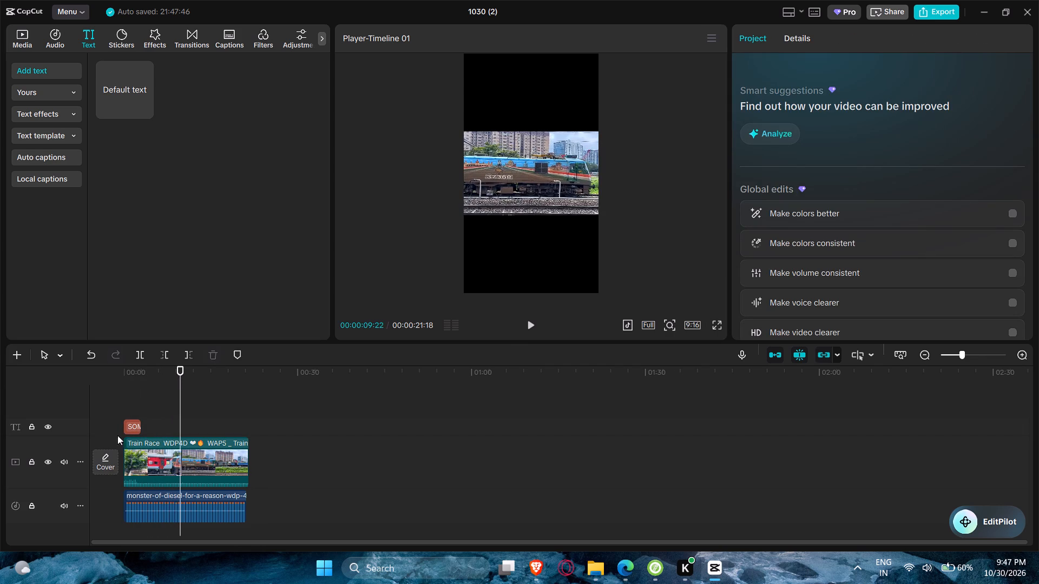
pyautogui.click(131, 427)
pyautogui.moveTo(143, 428); pyautogui.dragTo(182, 428)
# Replay the edit from the start in full screen to check the caption's timing against the passing trains.
pyautogui.moveTo(136, 401); pyautogui.dragTo(109, 401)
pyautogui.click(127, 394)
pyautogui.press('space')
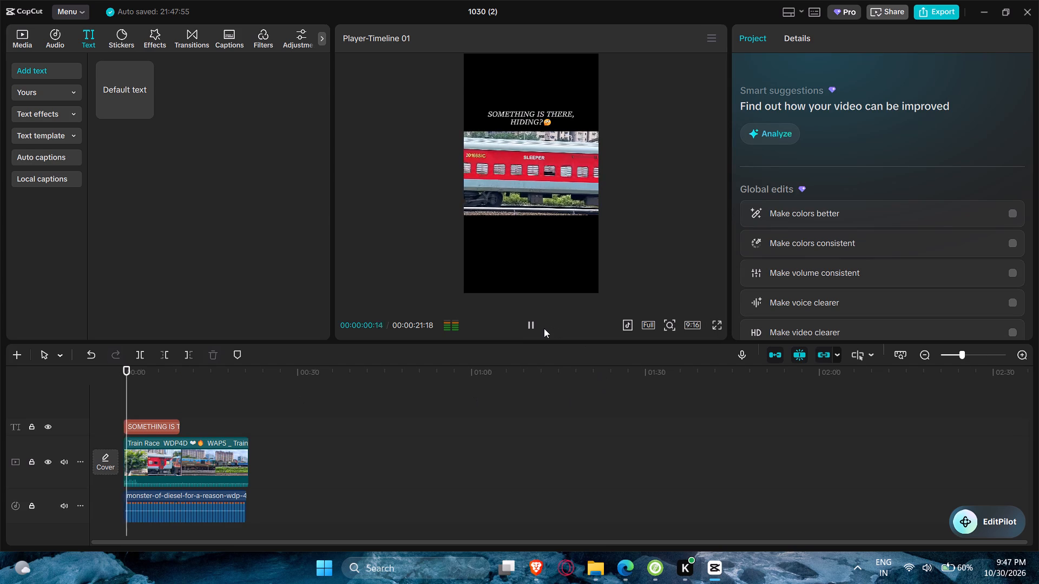
pyautogui.moveTo(703, 327); pyautogui.dragTo(711, 326)
pyautogui.click(711, 326)
pyautogui.click(720, 326)
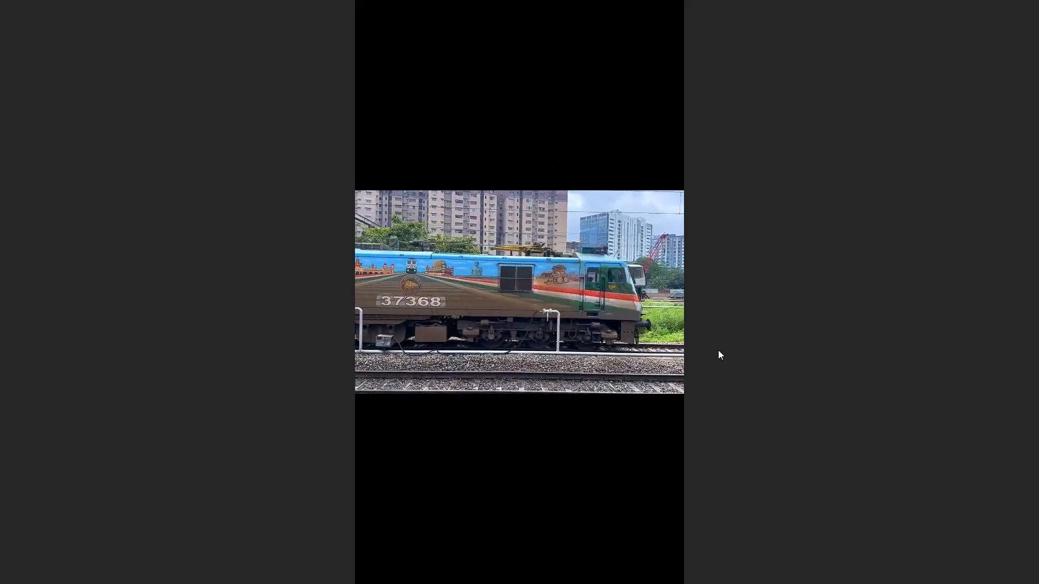
pyautogui.press('Escape')
# Find the frame at 00:00:10:06 and extend the "SOMETHING IS THERE, HIDING?" caption clip's end to it.
pyautogui.keyDown('ctrl'); pyautogui.scroll(8, 206, 448); pyautogui.keyUp('ctrl')
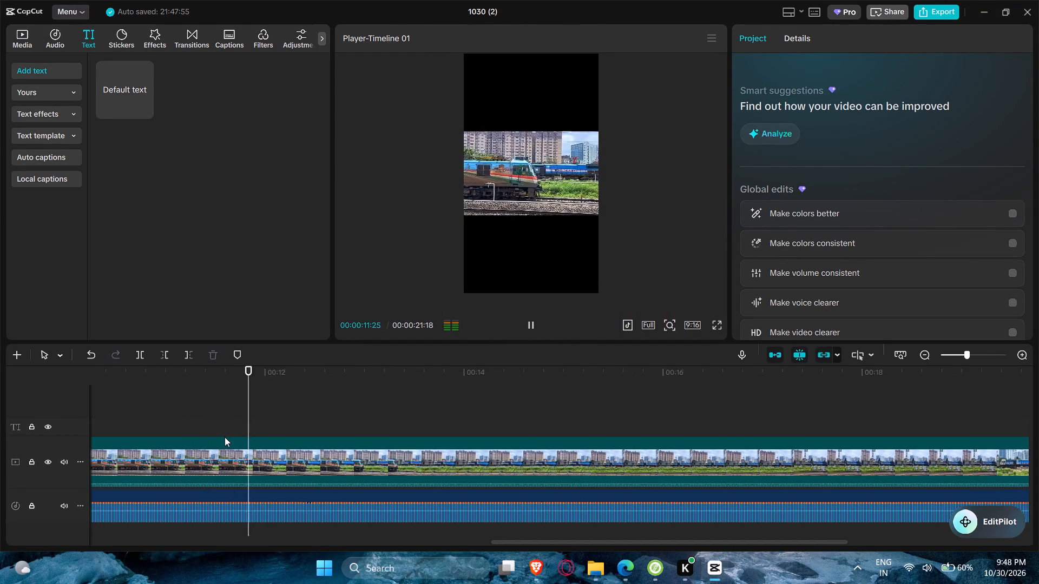
pyautogui.keyDown('ctrl'); pyautogui.scroll(-4, 225, 436); pyautogui.keyUp('ctrl')
pyautogui.keyDown('ctrl'); pyautogui.scroll(1, 225, 436); pyautogui.keyUp('ctrl')
pyautogui.keyDown('ctrl'); pyautogui.scroll(-10, 229, 432); pyautogui.keyUp('ctrl')
pyautogui.moveTo(503, 538); pyautogui.dragTo(428, 538)
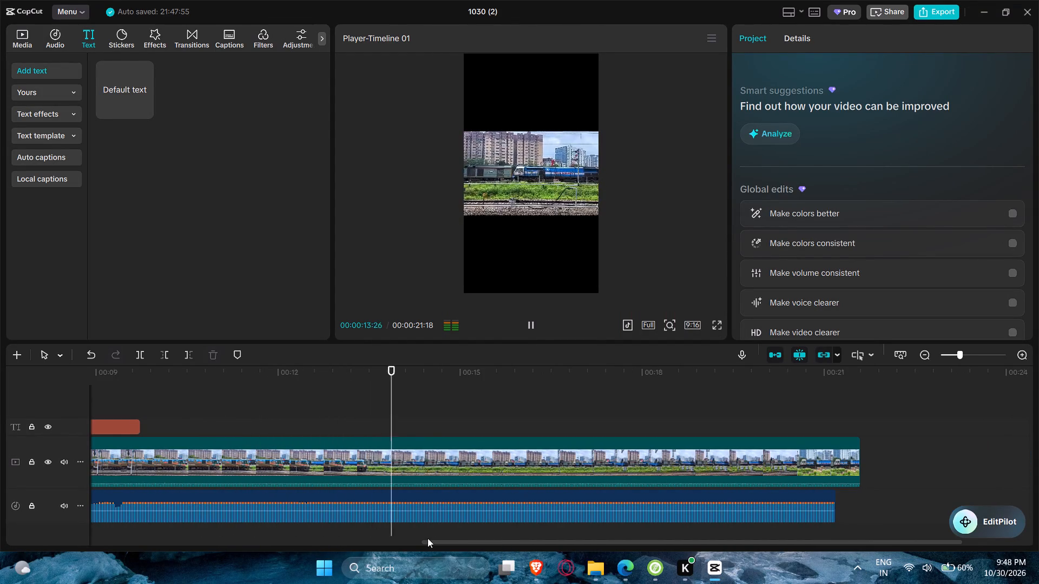
pyautogui.moveTo(464, 537); pyautogui.dragTo(450, 542)
pyautogui.moveTo(446, 543); pyautogui.dragTo(240, 535)
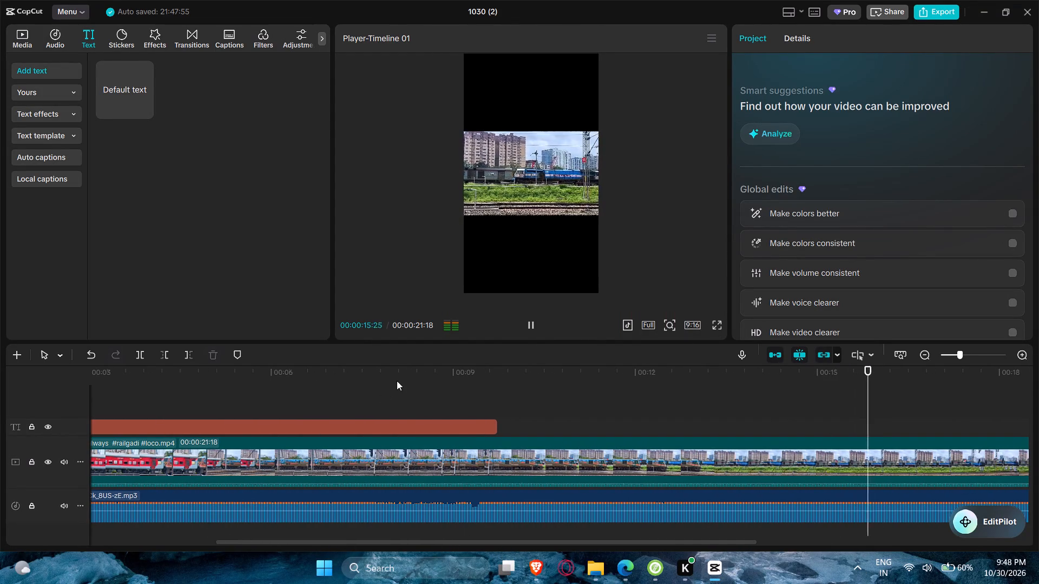
pyautogui.moveTo(400, 379); pyautogui.dragTo(494, 378)
pyautogui.press('space')
pyautogui.press('space')
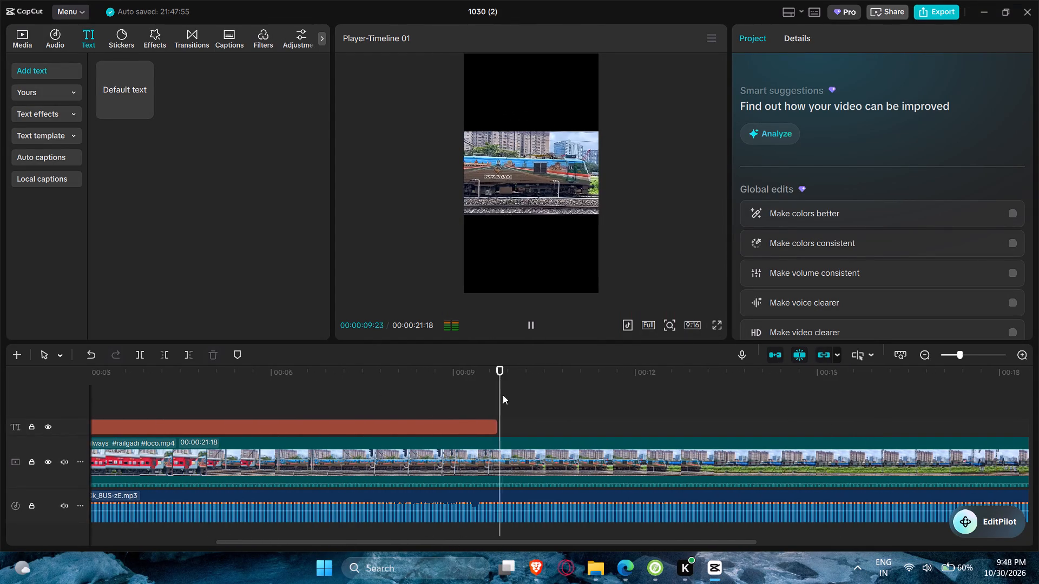
pyautogui.press('space')
pyautogui.click(490, 428)
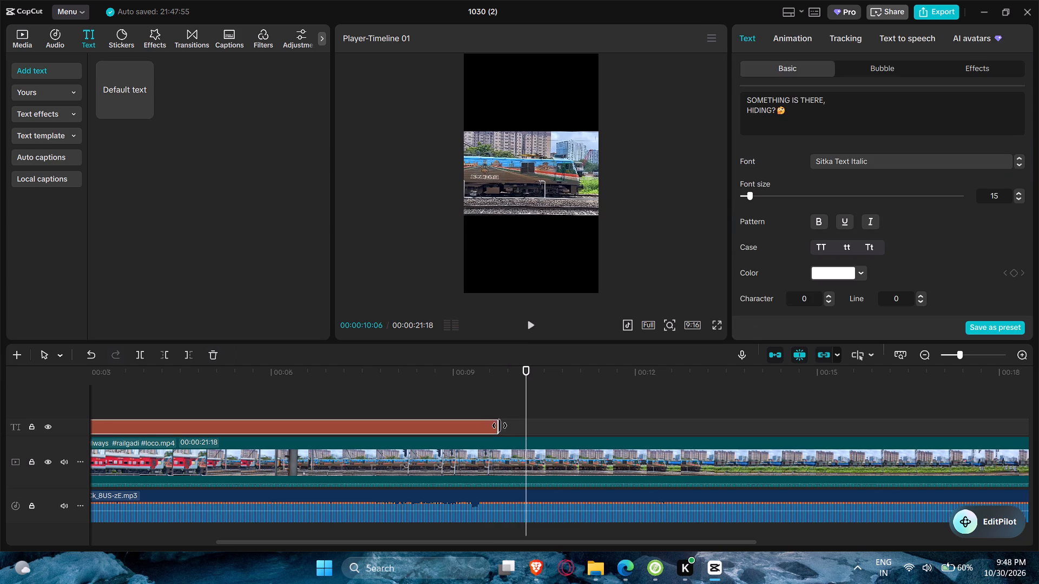
pyautogui.moveTo(499, 426); pyautogui.dragTo(522, 426)
# Place a copy of the caption clip directly after the original, starting at 00:00:10:06.
pyautogui.hotkey('ctrl', 'c')
pyautogui.hotkey('ctrl', 'v')
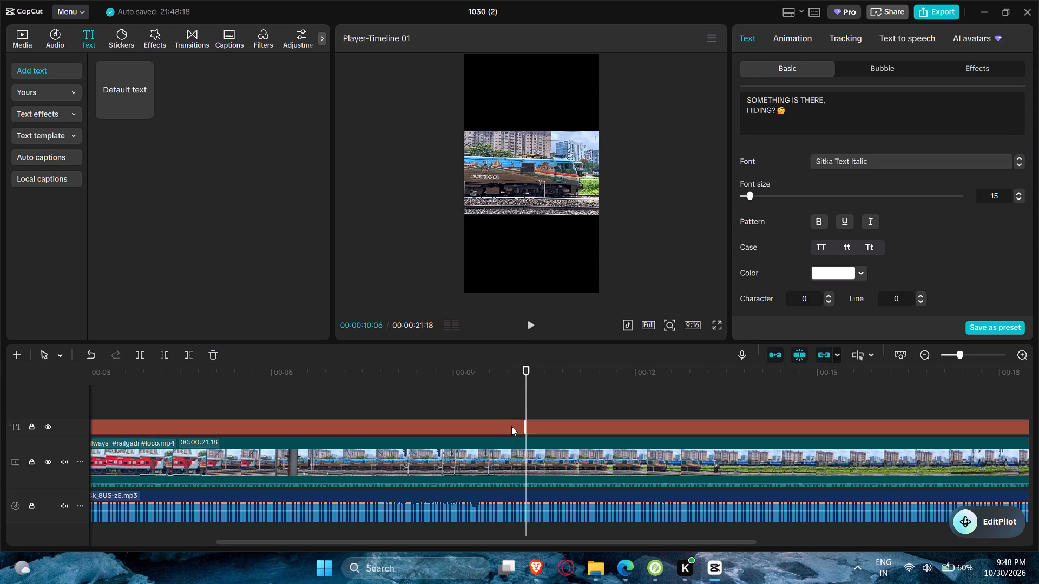
# Replace the copied caption's text with "OHHH.." on the first line and "THE MONSTER OF IR" on the second.
pyautogui.moveTo(833, 111); pyautogui.dragTo(741, 100)
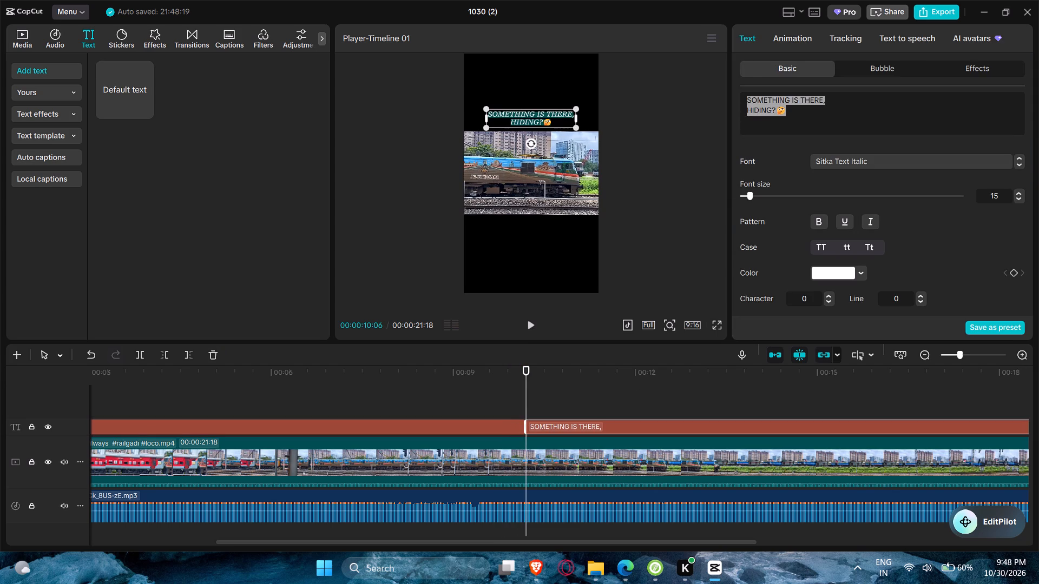
pyautogui.write('OH. THE MON')
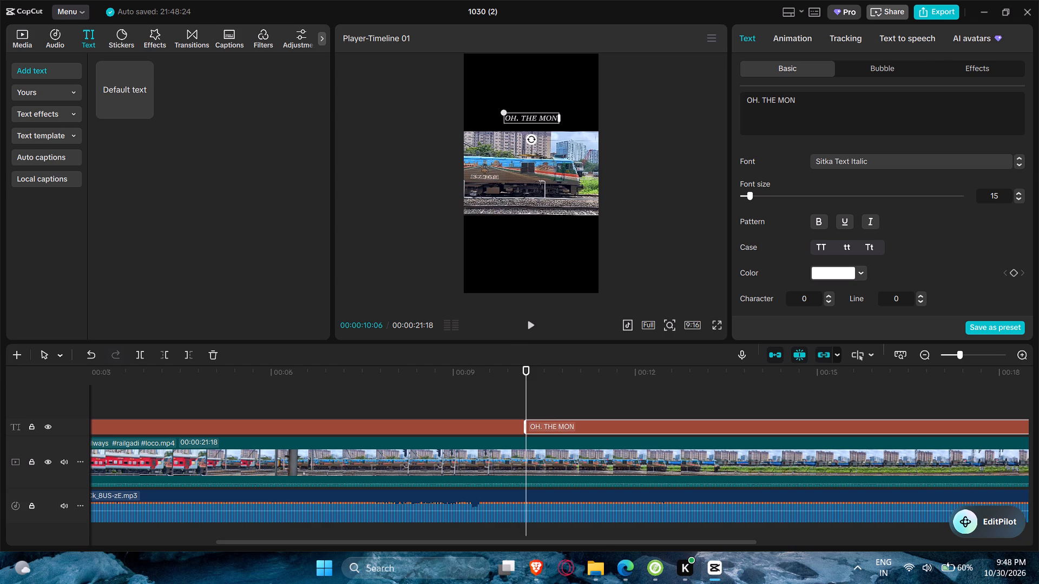
pyautogui.hotkey('shift', 'BackSpace')
pyautogui.press('BackSpace')
pyautogui.press('BackSpace')
pyautogui.press('BackSpace')
pyautogui.press('BackSpace')
pyautogui.press('BackSpace')
pyautogui.press('BackSpace')
pyautogui.press('BackSpace')
pyautogui.press('BackSpace')
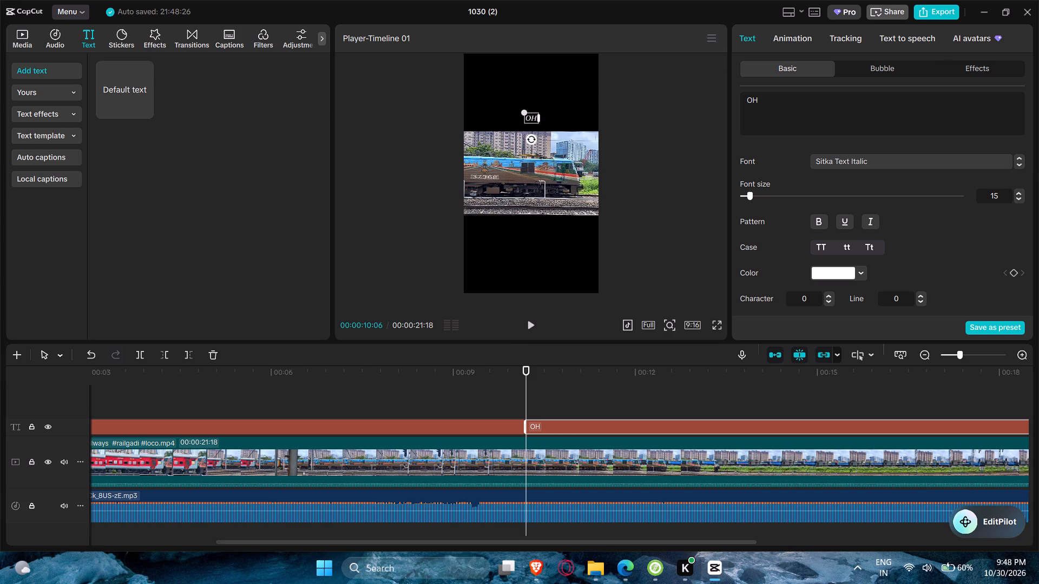
pyautogui.write('hh.')
pyautogui.press('Return')
pyautogui.press('BackSpace')
pyautogui.press('BackSpace')
pyautogui.press('BackSpace')
pyautogui.press('BackSpace')
pyautogui.press('BackSpace')
pyautogui.write('HHH..')
pyautogui.press('Return')
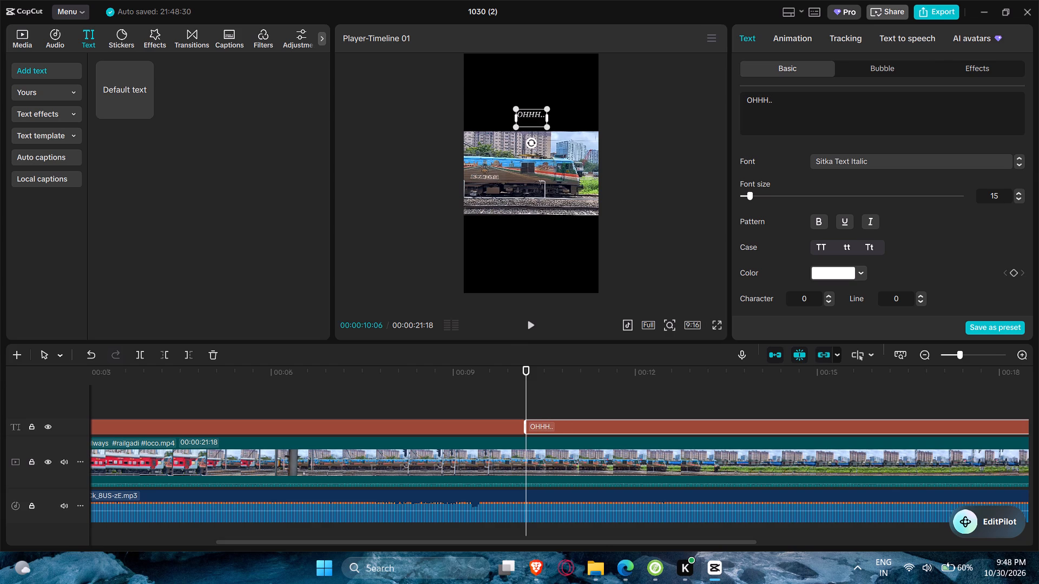
pyautogui.write('THE MO')
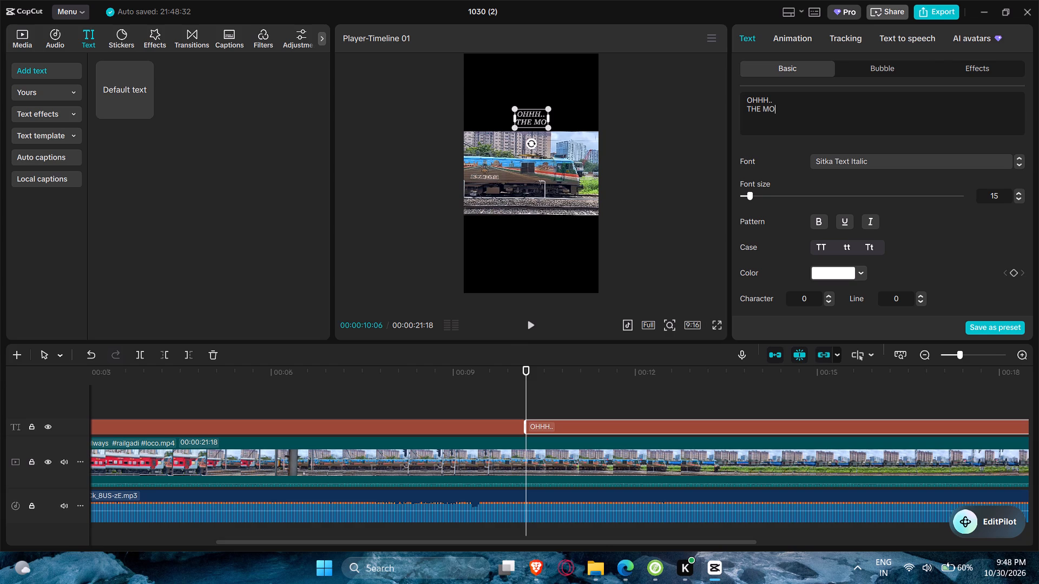
pyautogui.write('NSTER OF IR')
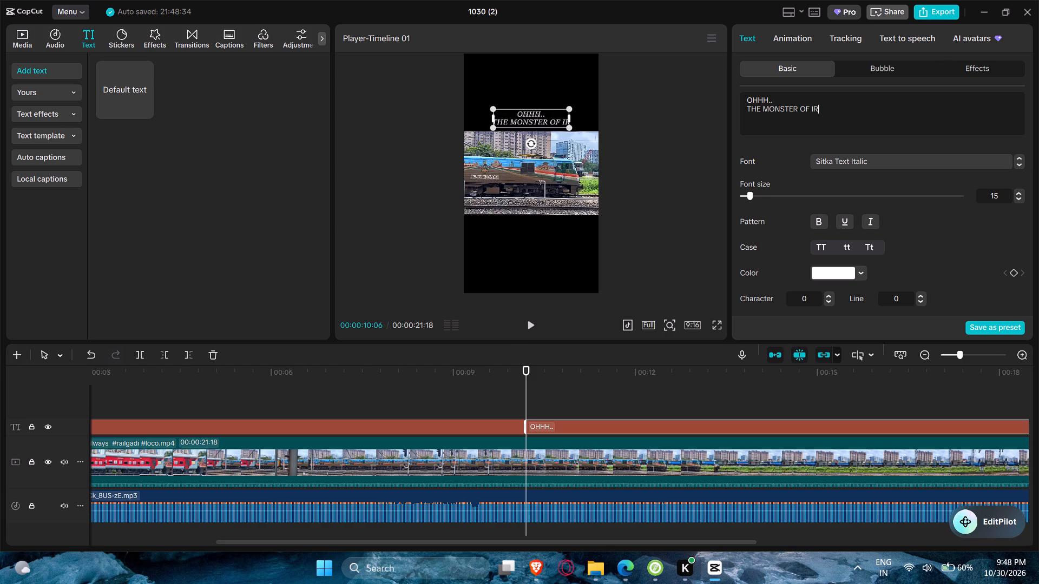
# Search the emoji picker for SKULL and insert the plain skull emoji after IR in the second caption.
pyautogui.press('space')
pyautogui.press('super+period')
pyautogui.write('SKULL')
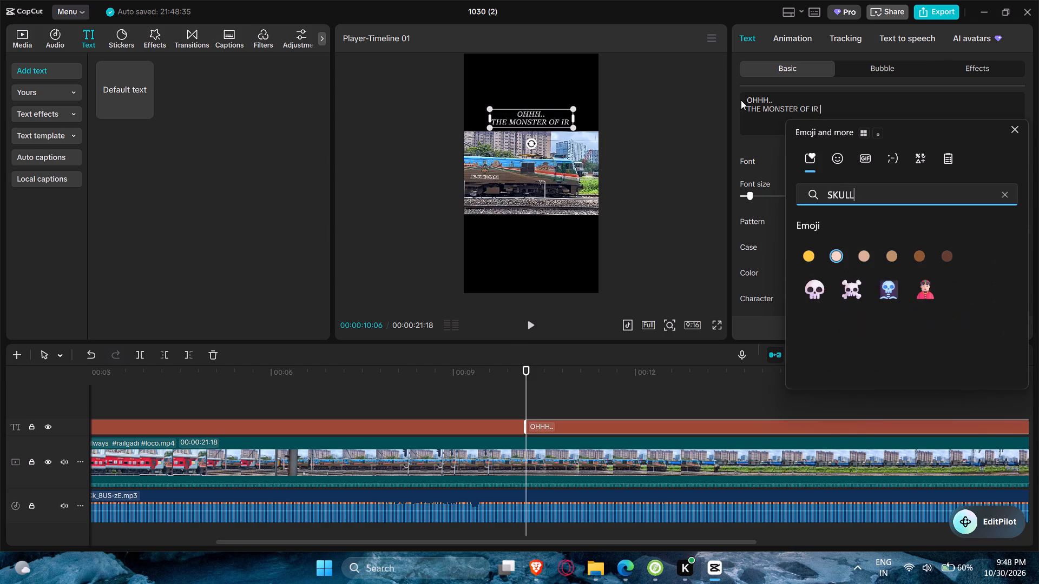
pyautogui.click(812, 289)
pyautogui.click(448, 408)
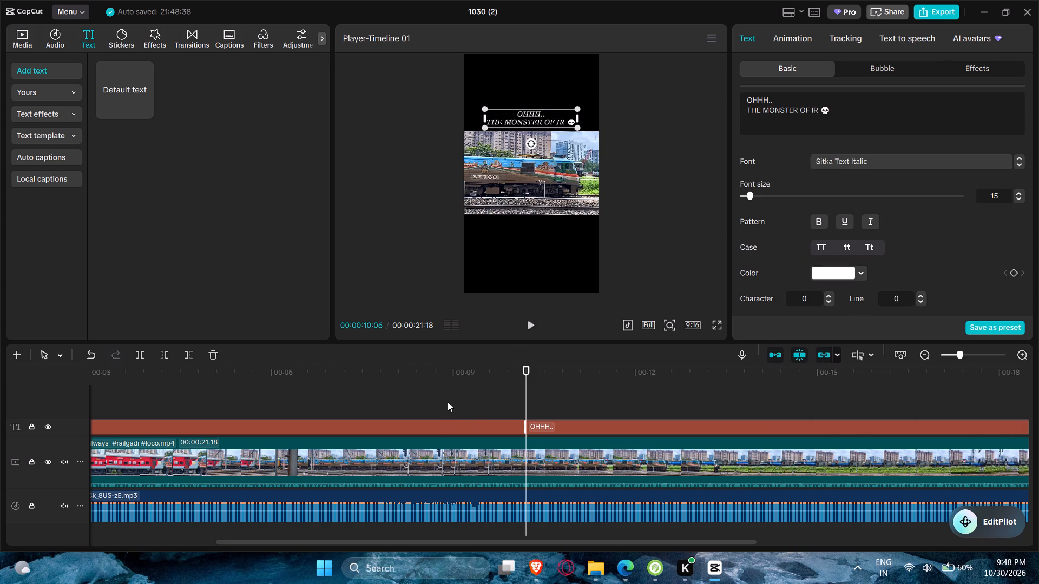
# Extend the second caption clip's end to match the end of the train video clip.
pyautogui.keyDown('ctrl'); pyautogui.scroll(-14, 537, 444); pyautogui.keyUp('ctrl')
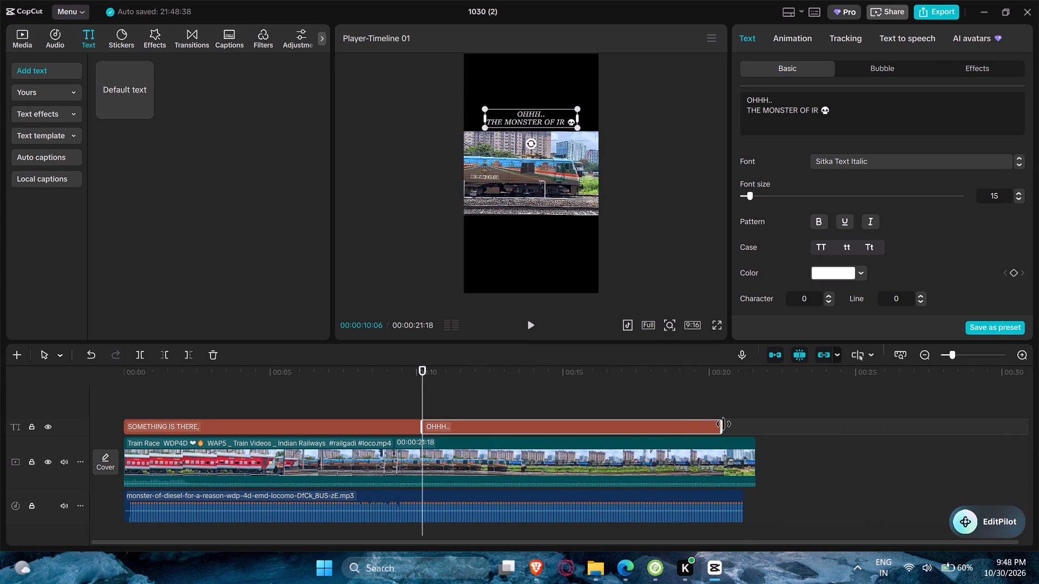
pyautogui.moveTo(724, 424); pyautogui.dragTo(741, 423)
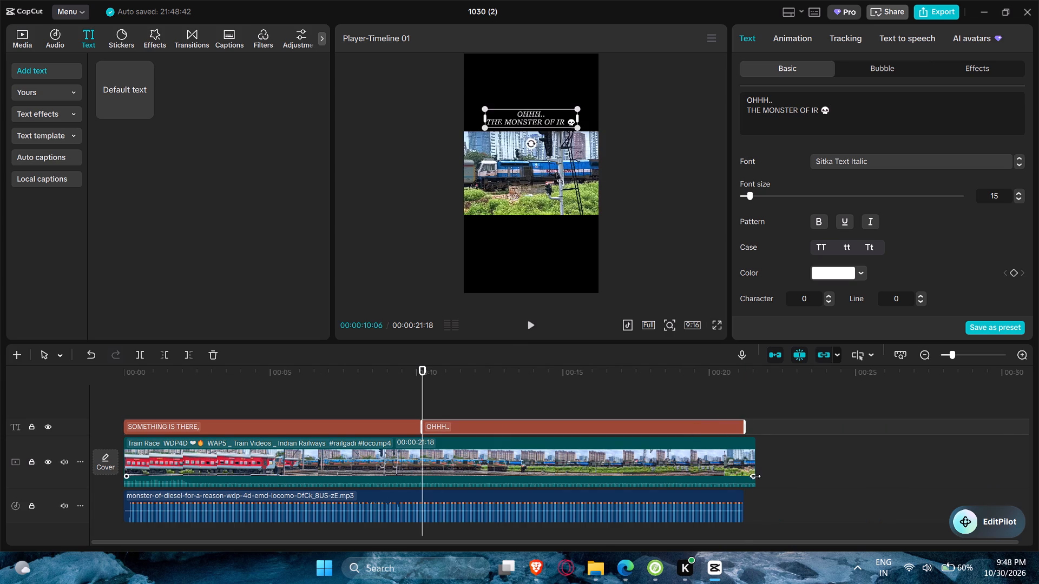
pyautogui.click(743, 462)
pyautogui.click(726, 429)
pyautogui.moveTo(744, 428); pyautogui.dragTo(754, 428)
# Preview the second caption over the trains in full screen.
pyautogui.press('space')
pyautogui.click(713, 320)
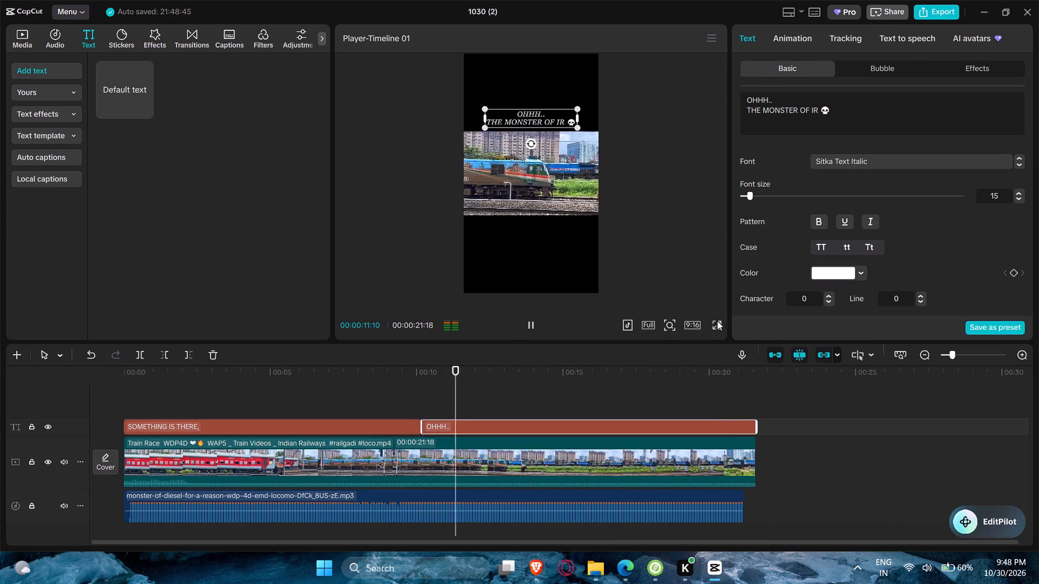
pyautogui.click(718, 322)
pyautogui.moveTo(553, 528); pyautogui.dragTo(429, 545)
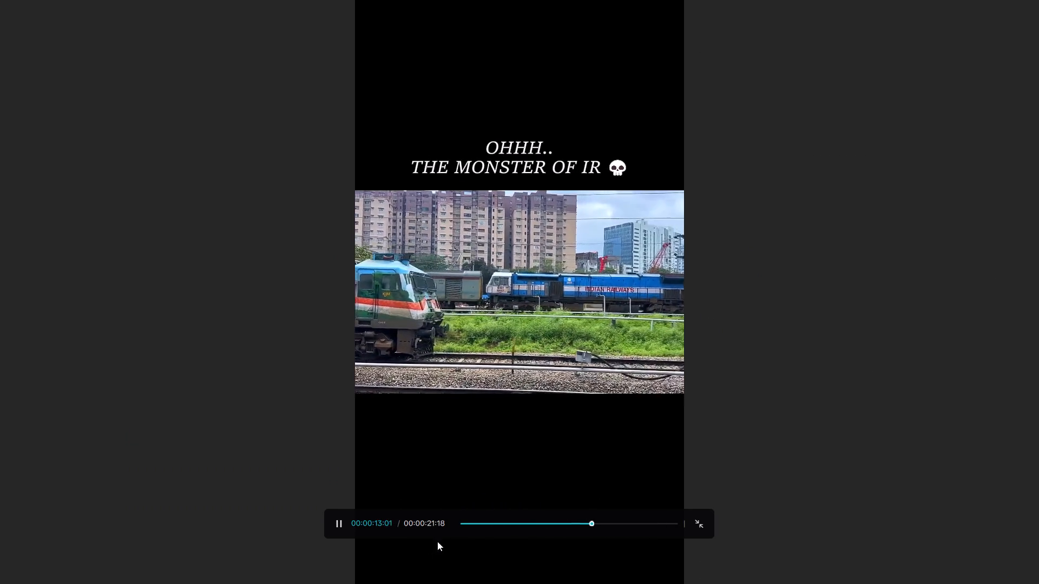
pyautogui.press('Escape')
# Move the "OHHH.. THE MONSTER OF IR" caption slightly upward and enlarge it to nearly the video's width.
pyautogui.click(519, 127)
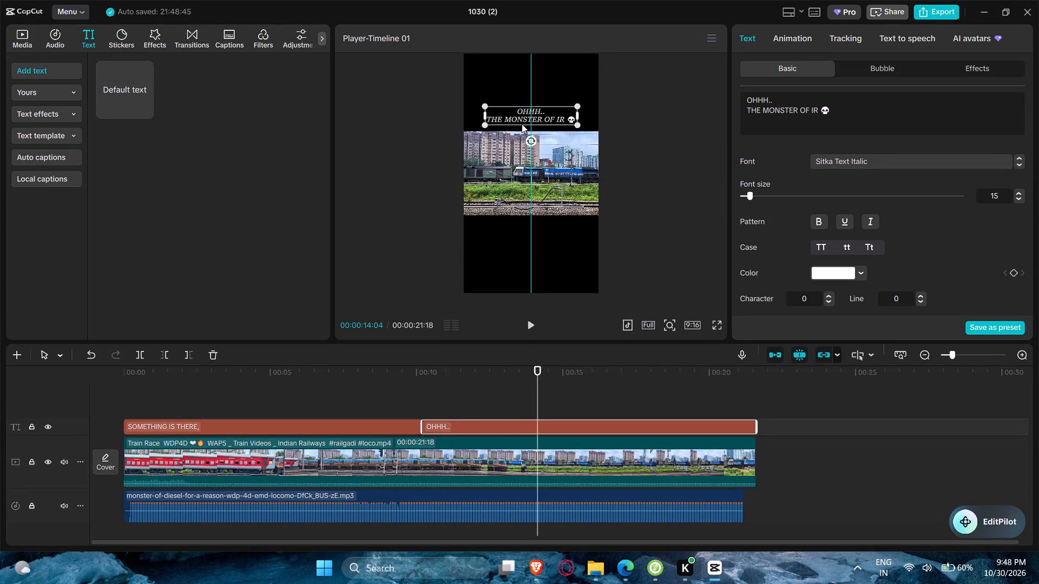
pyautogui.moveTo(483, 125); pyautogui.dragTo(465, 129)
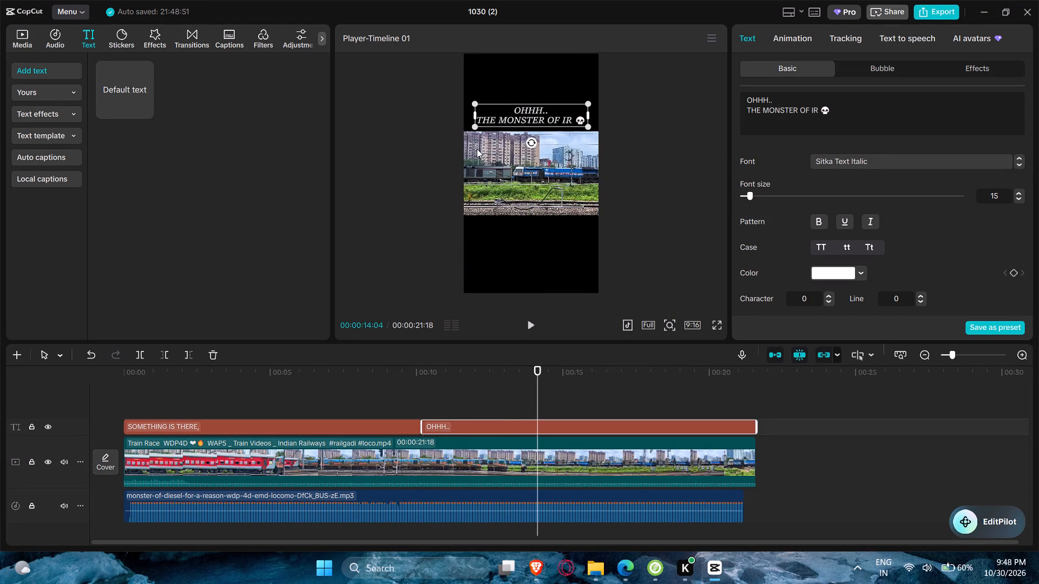
# Enlarge the "SOMETHING IS THERE, HIDING?" caption to match the second one and centre it just above the footage.
pyautogui.click(342, 386)
pyautogui.click(369, 432)
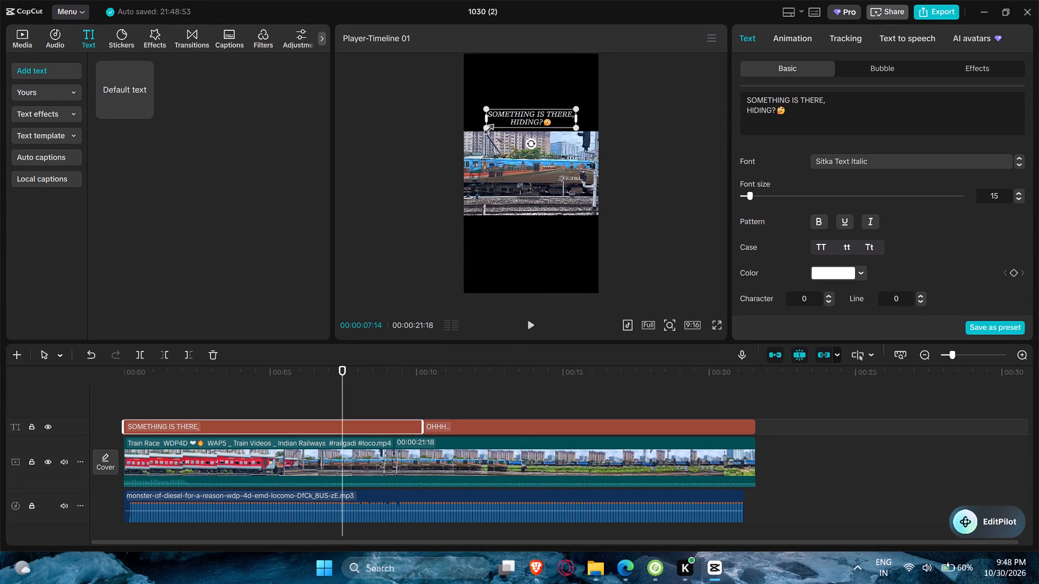
pyautogui.moveTo(486, 129); pyautogui.dragTo(468, 134)
pyautogui.click(543, 117)
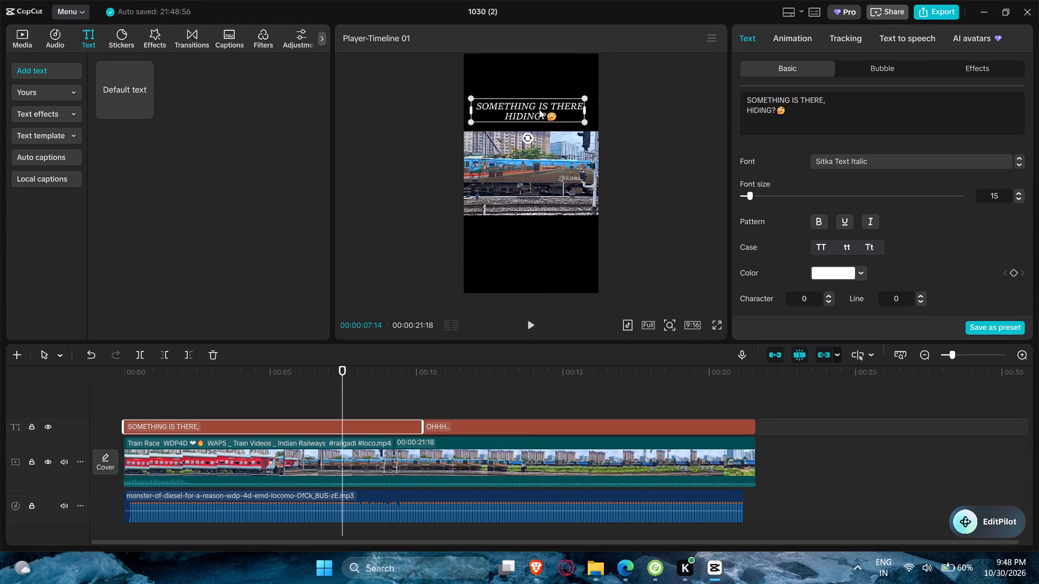
# Replay the edit from the start in full screen to check both captions' size and timing.
pyautogui.click(712, 328)
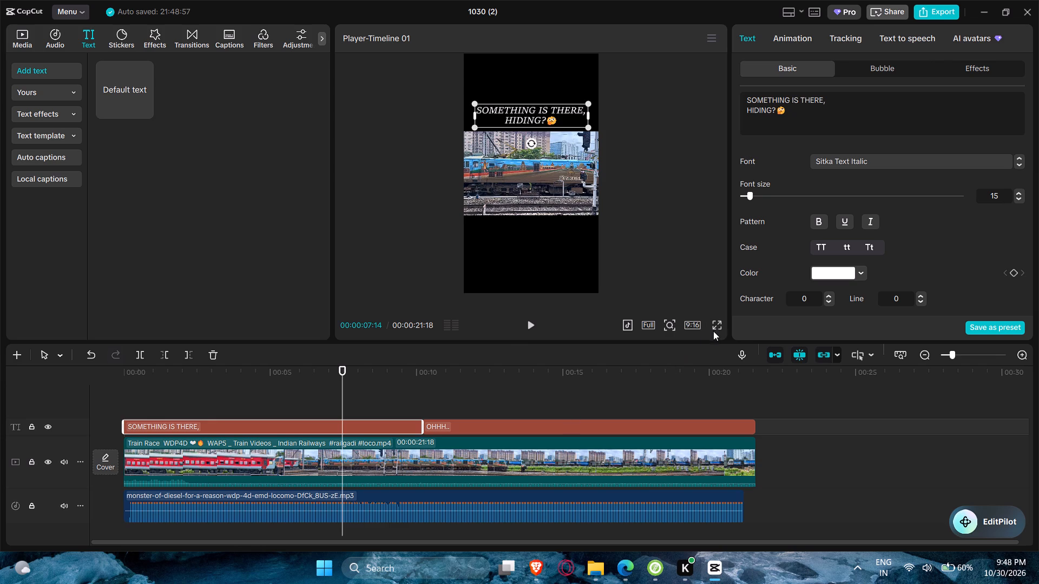
pyautogui.click(720, 326)
pyautogui.moveTo(520, 529); pyautogui.dragTo(481, 526)
pyautogui.moveTo(492, 522); pyautogui.dragTo(446, 522)
pyautogui.press('Escape')
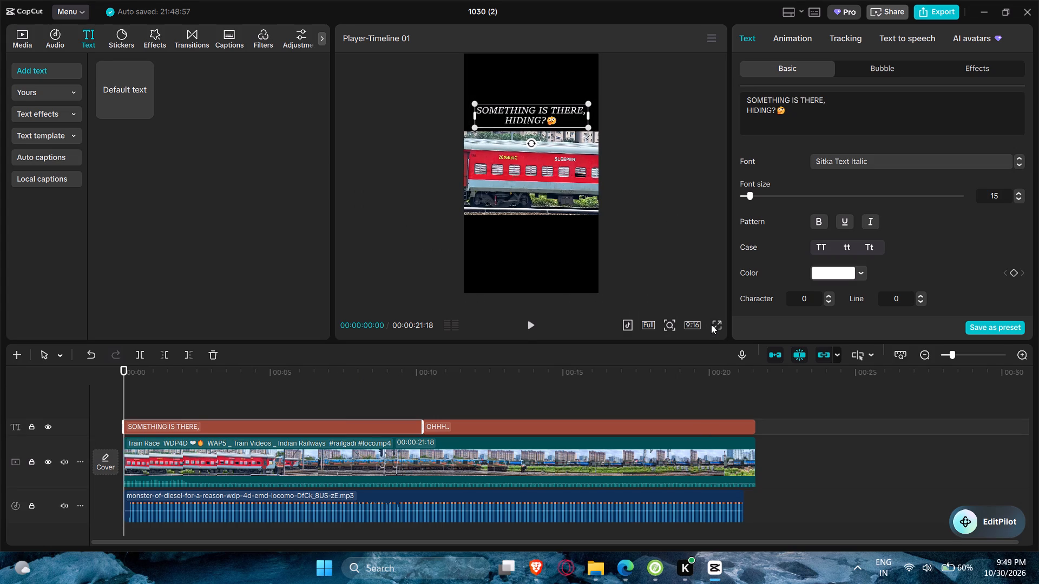
pyautogui.click(717, 326)
pyautogui.press('space')
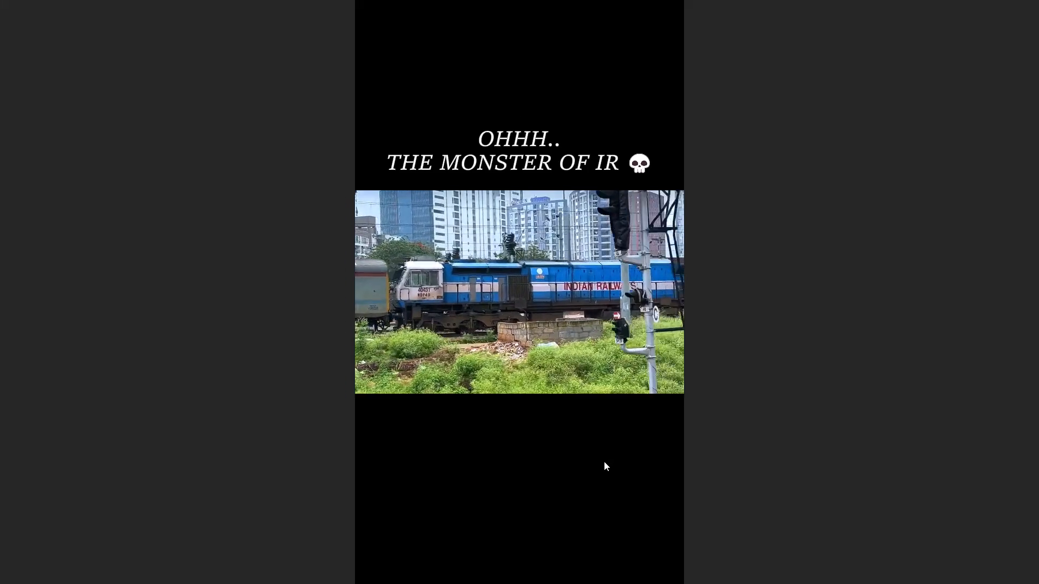
pyautogui.press('space')
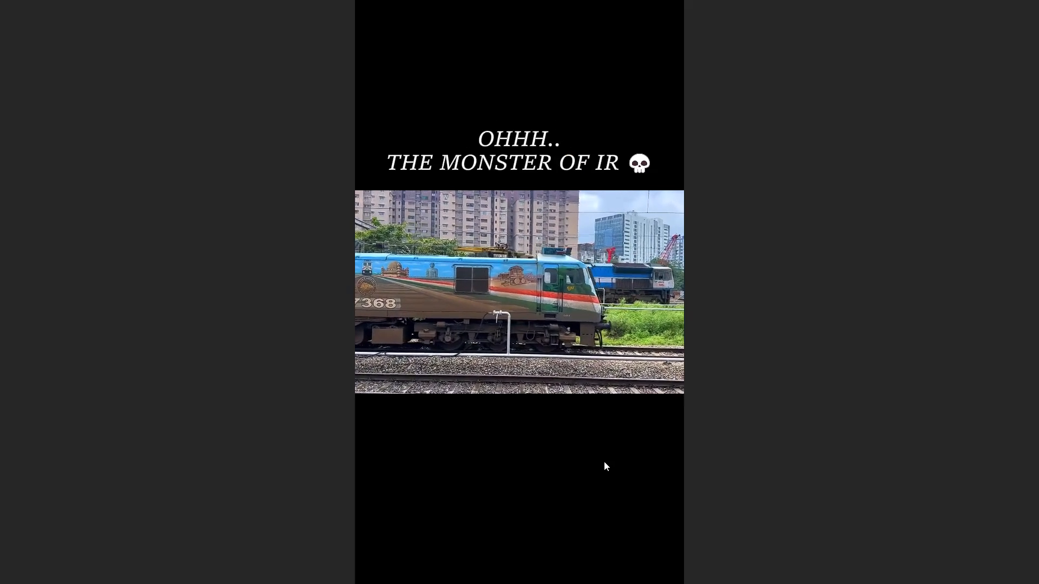
pyautogui.press('Escape')
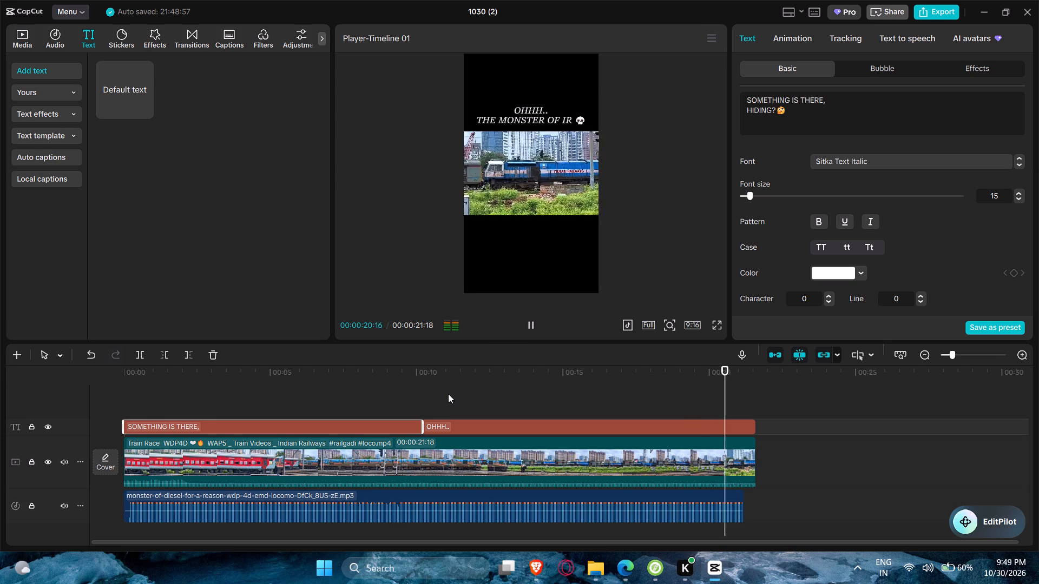
pyautogui.press('space')
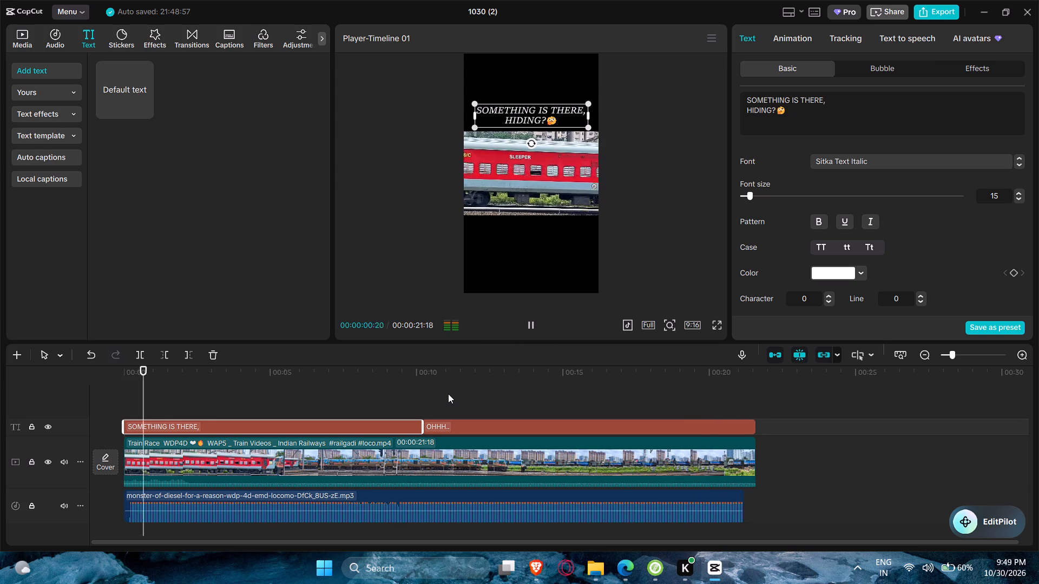
# Review the second caption's section and the ending again, in the player and in full screen.
pyautogui.click(448, 394)
pyautogui.press('space')
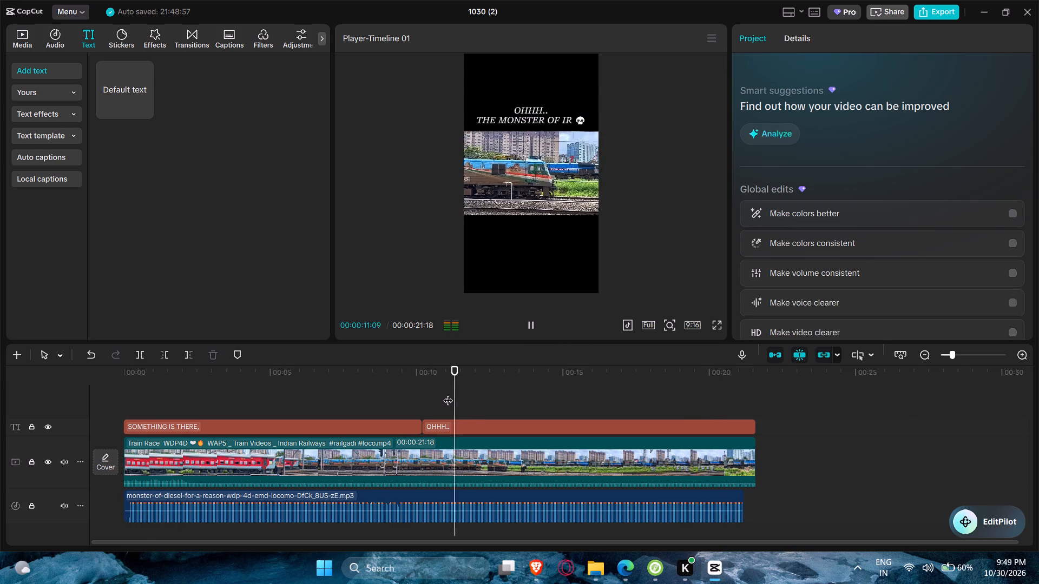
pyautogui.click(739, 375)
pyautogui.press('space')
pyautogui.press('space')
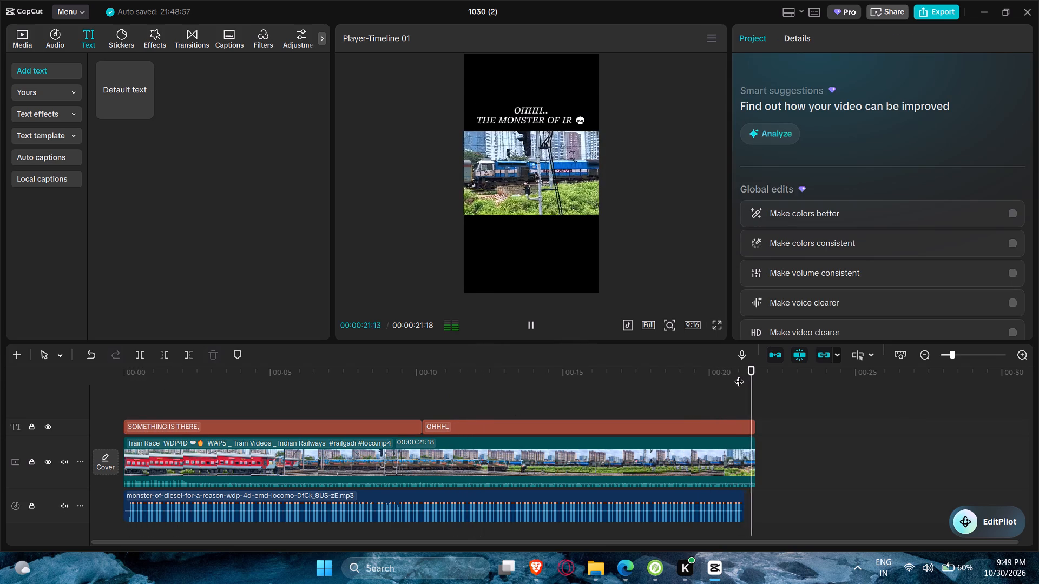
pyautogui.press('space')
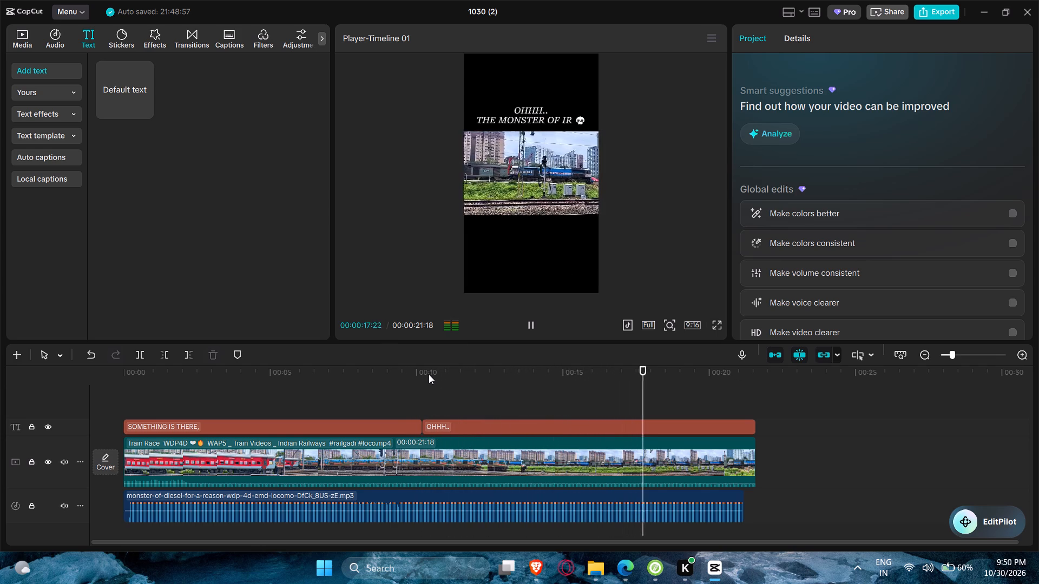
pyautogui.click(716, 316)
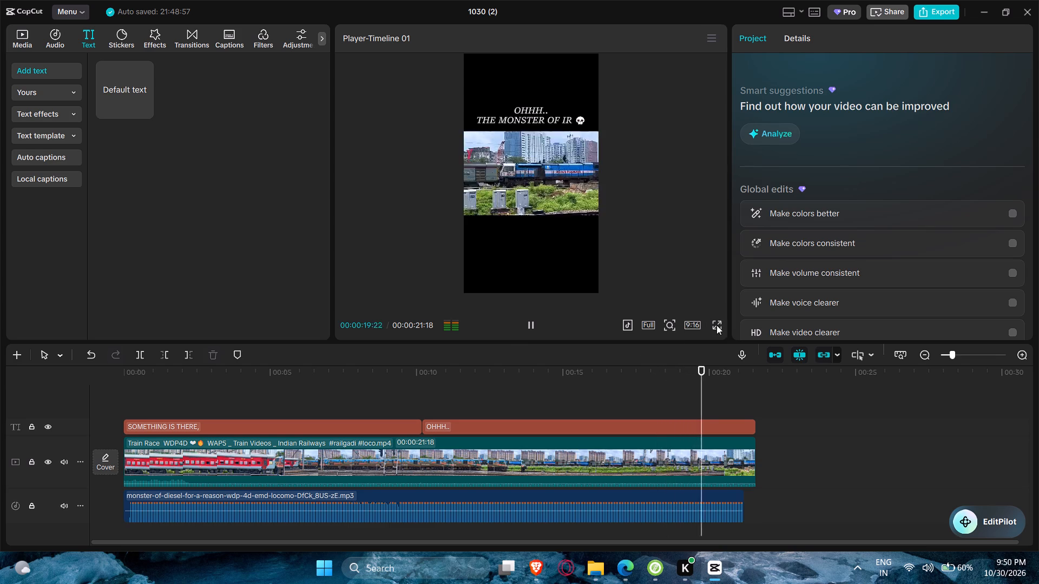
pyautogui.click(716, 325)
pyautogui.click(524, 523)
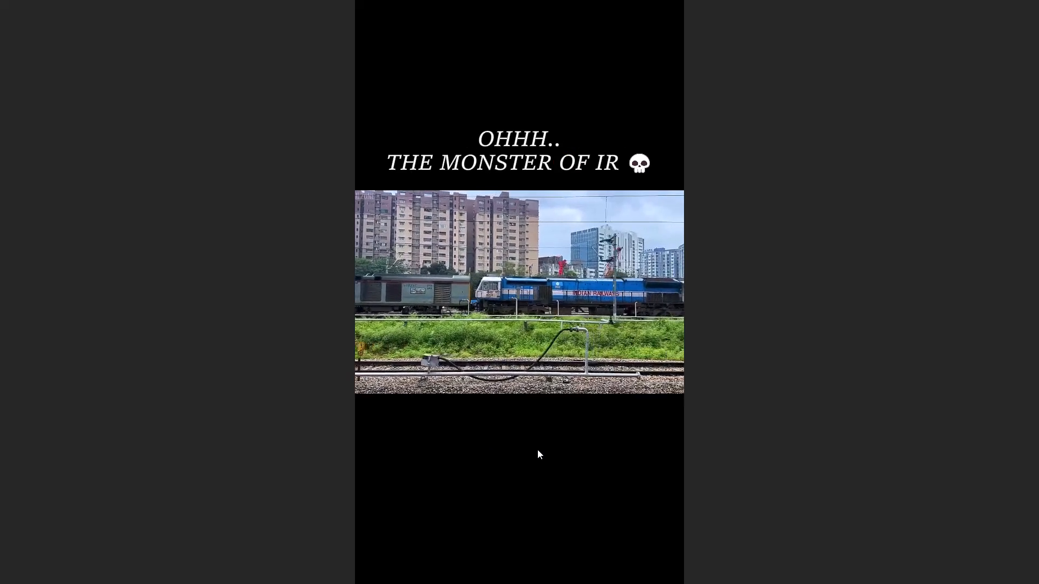
pyautogui.click(537, 449)
pyautogui.press('Escape')
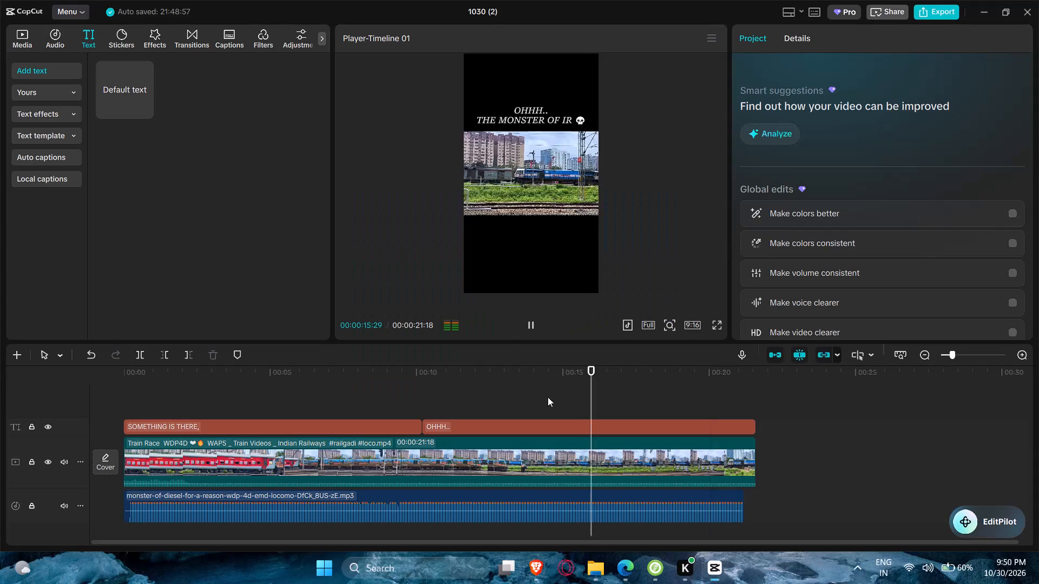
# Replace the first caption's text with "SOMEONE IS HIDING BEHIND WAP 7".
pyautogui.click(315, 377)
pyautogui.click(344, 431)
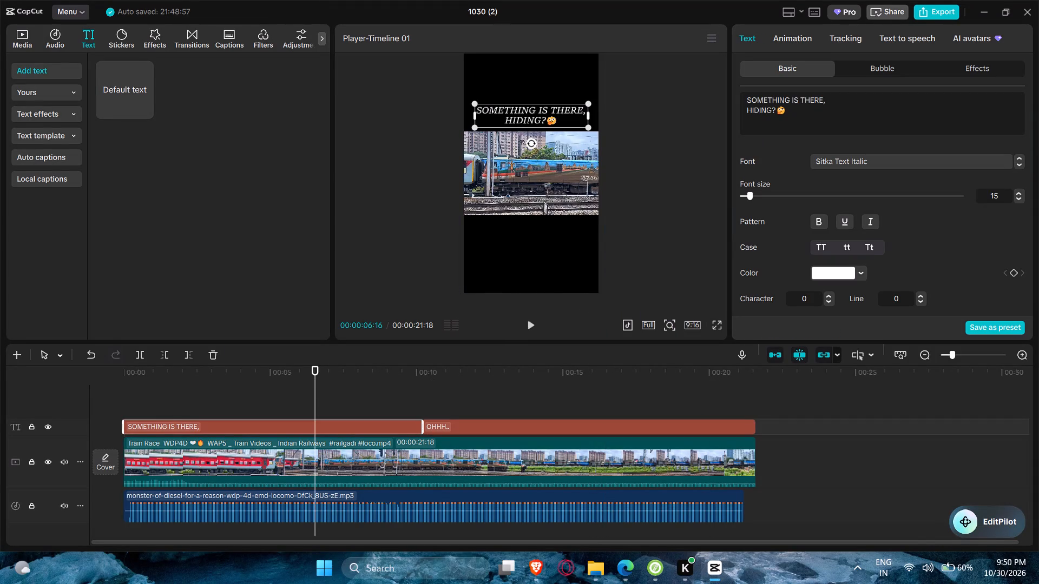
pyautogui.moveTo(827, 113); pyautogui.dragTo(740, 97)
pyautogui.write('som')
pyautogui.press('BackSpace')
pyautogui.press('BackSpace')
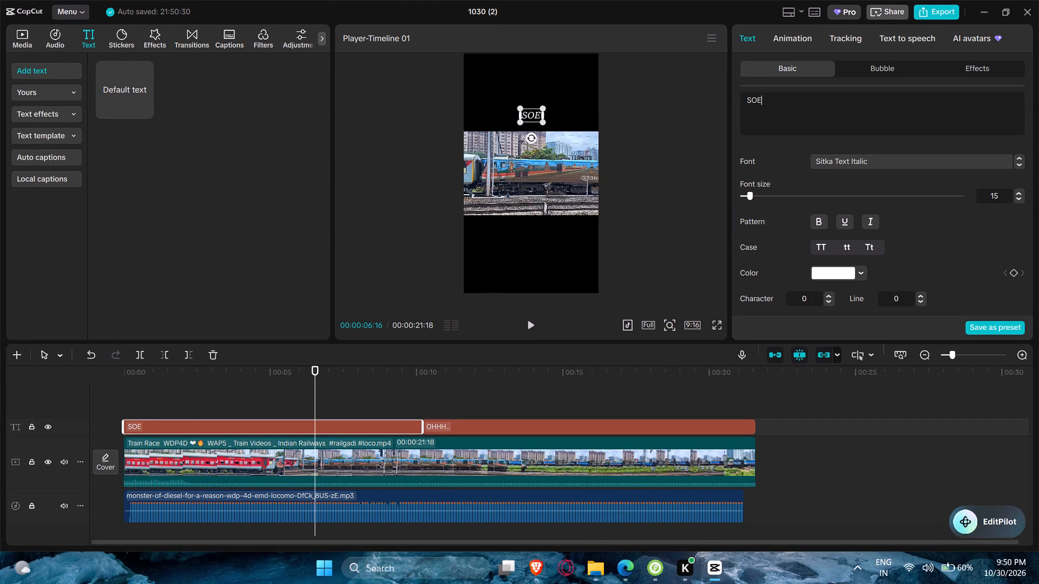
pyautogui.press('BackSpace')
pyautogui.write('MEONE IS HIDING BEHIND WAP')
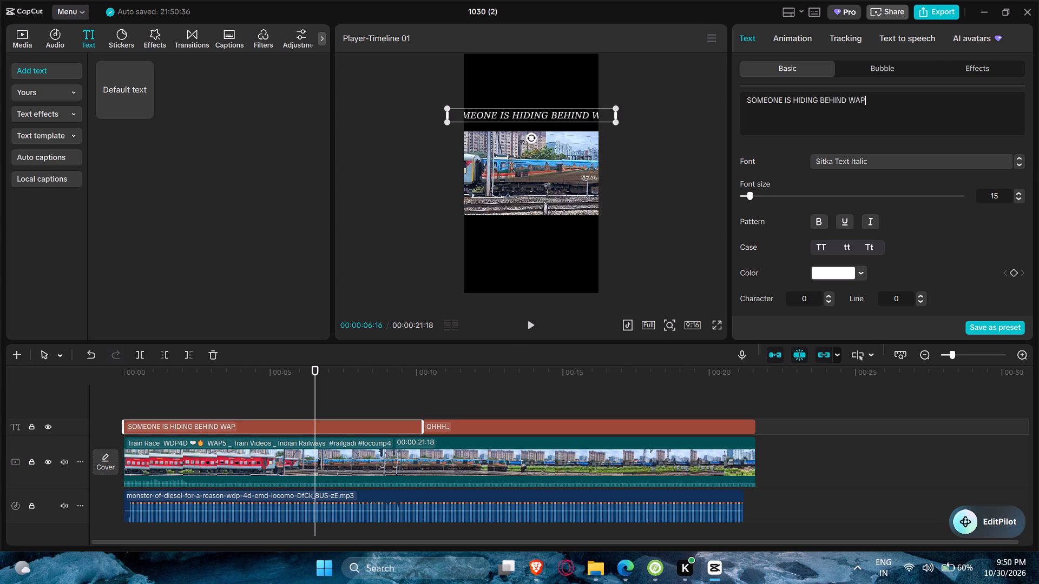
pyautogui.press('space')
pyautogui.write('7')
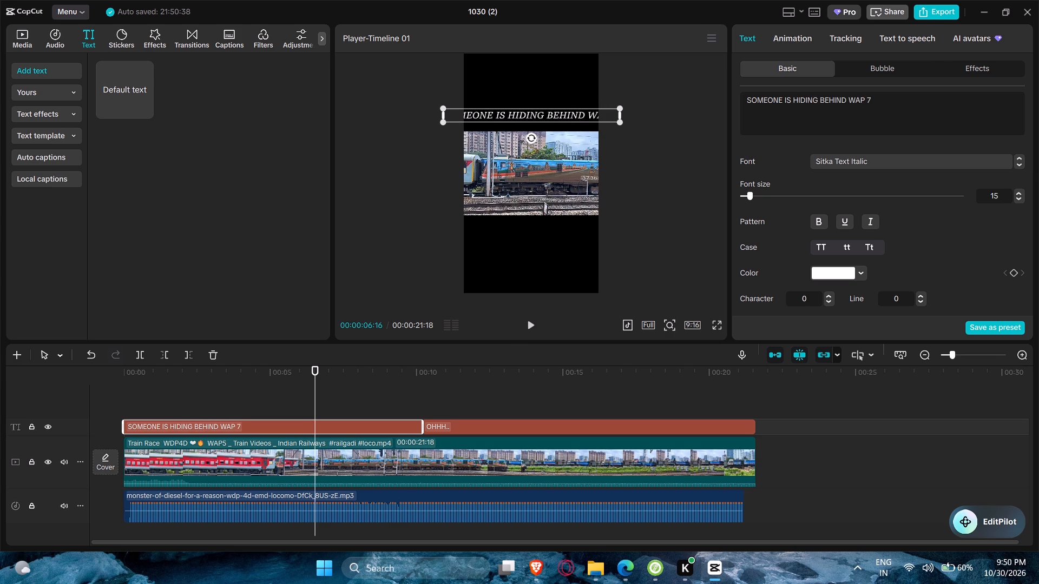
pyautogui.press('BackSpace')
pyautogui.press('BackSpace')
pyautogui.press('space')
pyautogui.write('7')
# Add a second line with the thinking-face emoji below the first caption's text.
pyautogui.press('Return')
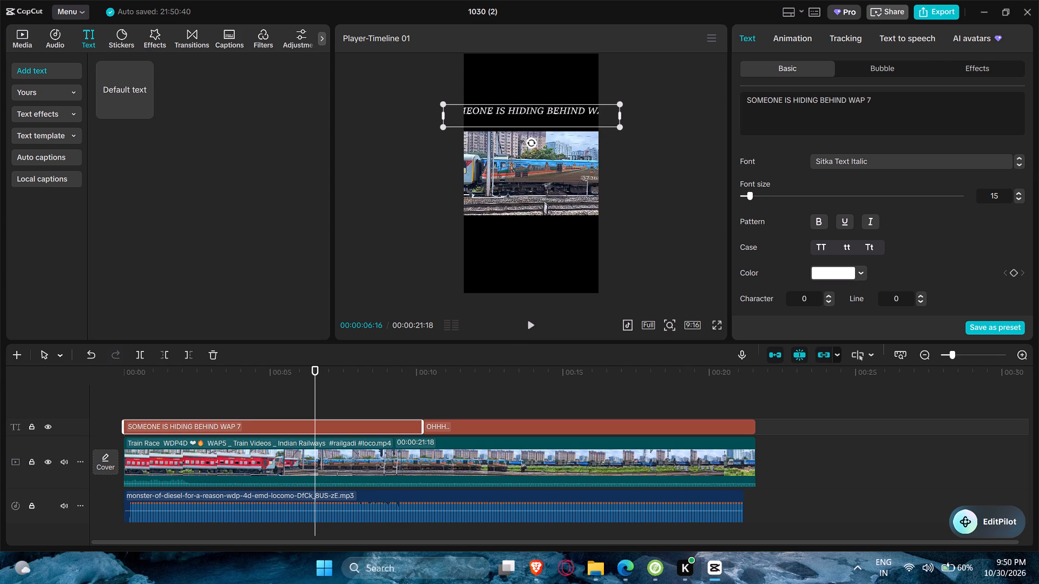
pyautogui.write('WHO')
pyautogui.press('BackSpace')
pyautogui.press('BackSpace')
pyautogui.press('BackSpace')
pyautogui.press('BackSpace')
pyautogui.press('Return')
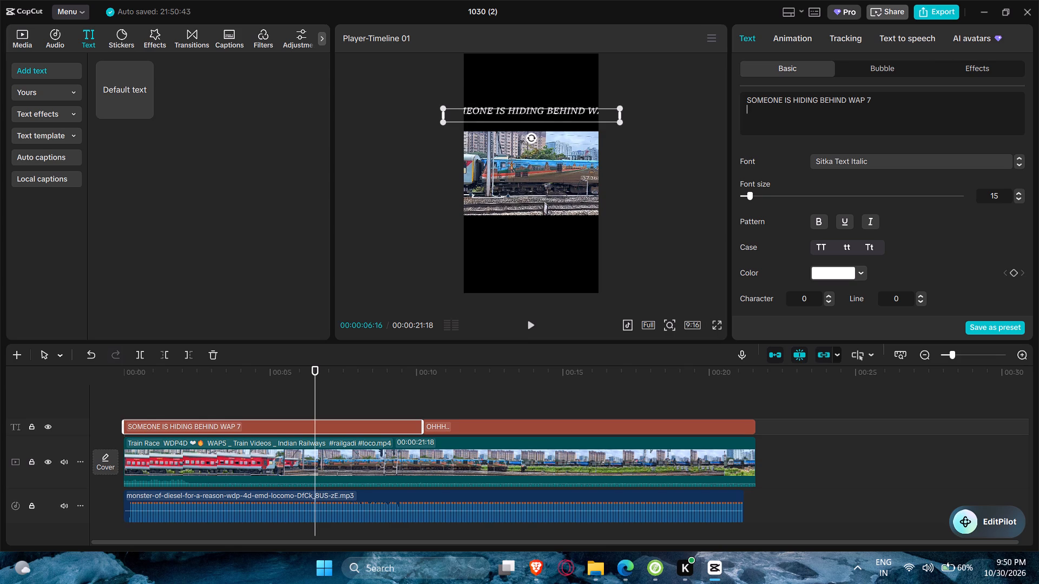
pyautogui.press('super+period')
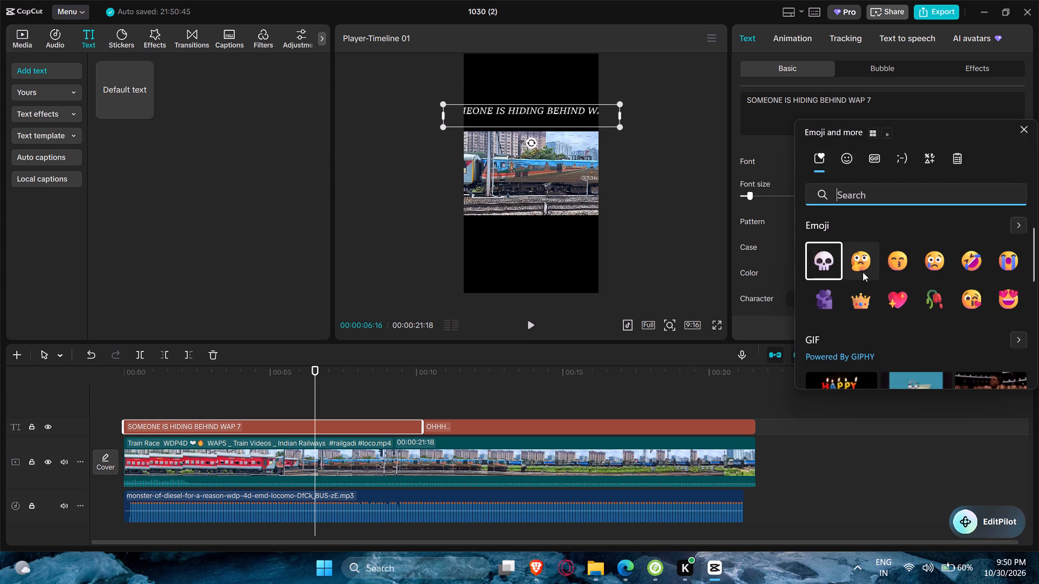
pyautogui.click(863, 272)
# Shrink the first caption to fit on one line within the video's width and preview it from the start in full screen.
pyautogui.moveTo(616, 126); pyautogui.dragTo(608, 124)
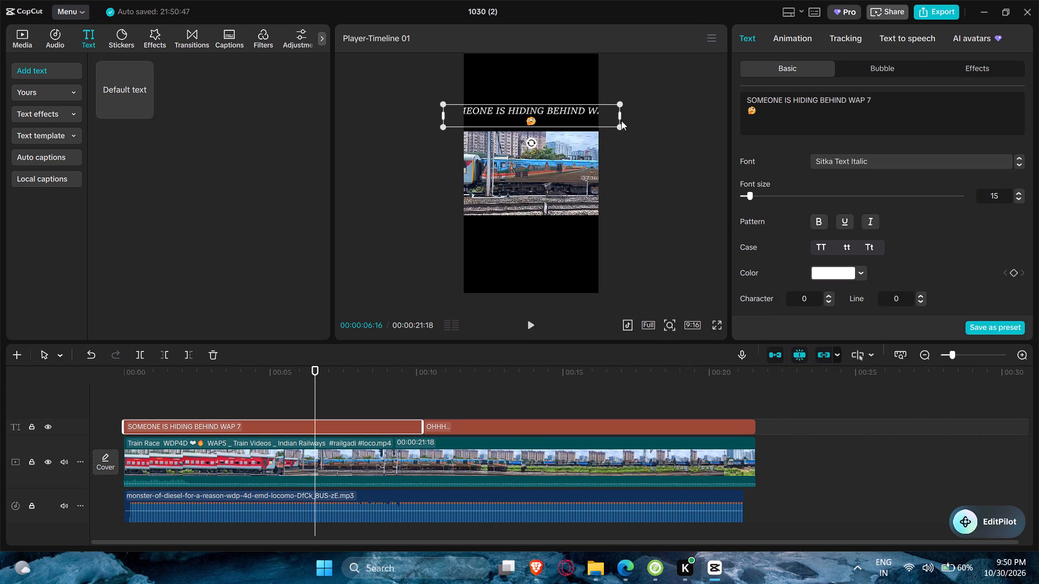
pyautogui.moveTo(621, 125); pyautogui.dragTo(571, 120)
pyautogui.click(715, 327)
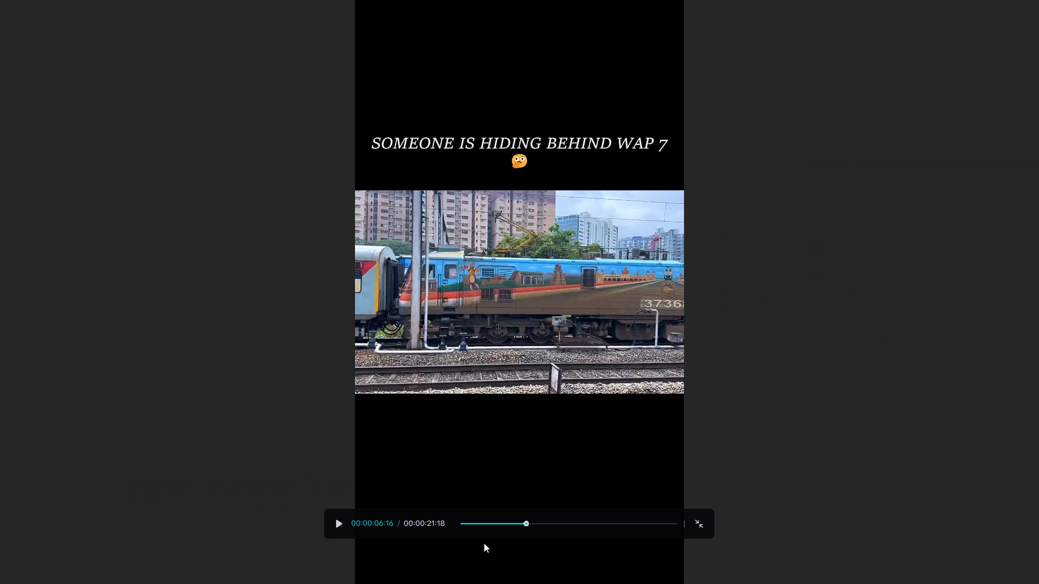
pyautogui.moveTo(493, 525); pyautogui.dragTo(452, 525)
pyautogui.press('space')
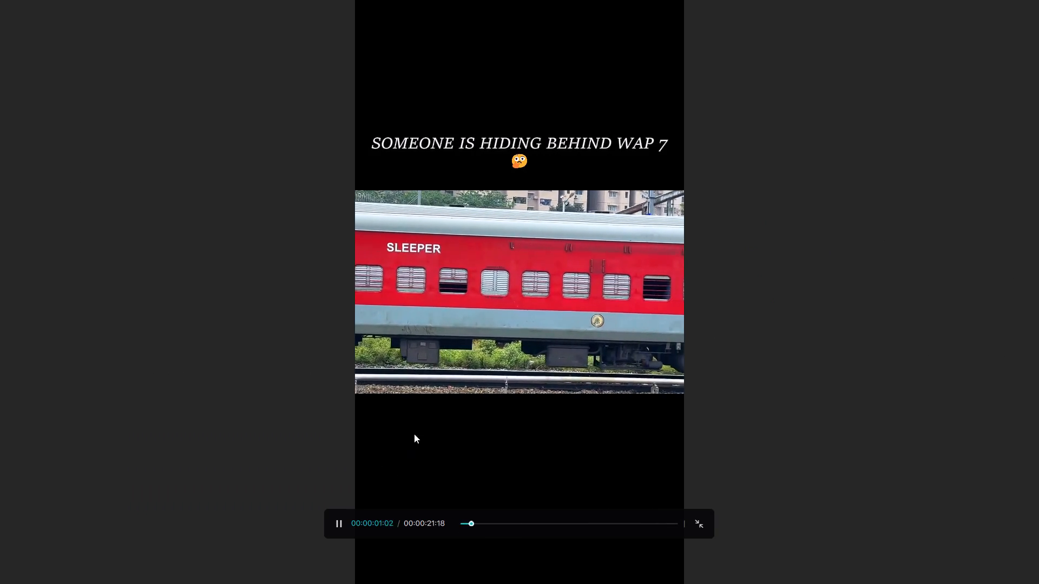
pyautogui.press('Escape')
# Change the first caption's font to Times New Roman Bold and shrink it to fit inside the video's width.
pyautogui.click(847, 164)
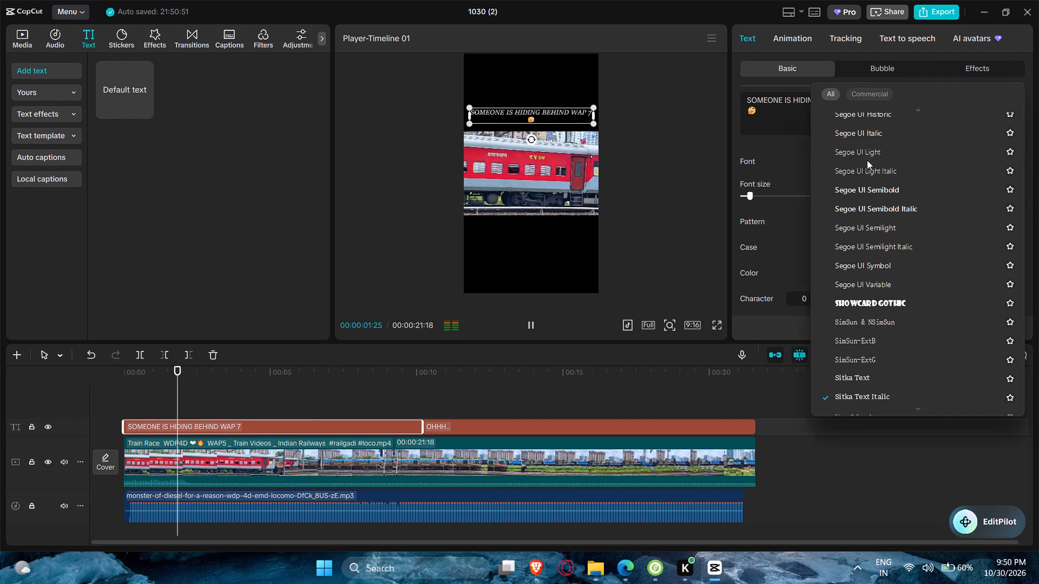
pyautogui.scroll(6, 869, 173)
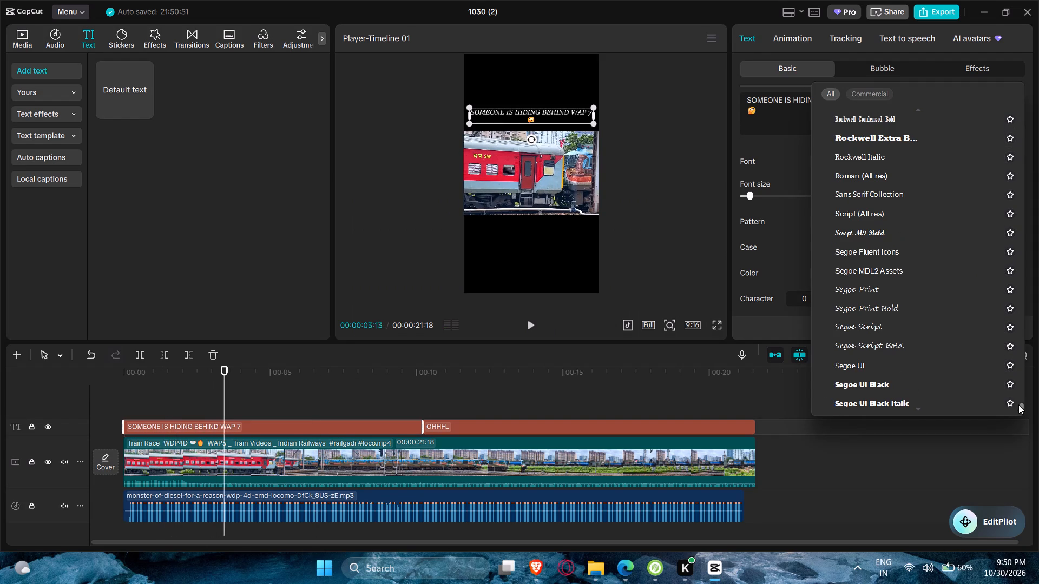
pyautogui.moveTo(1021, 407); pyautogui.dragTo(1017, 103)
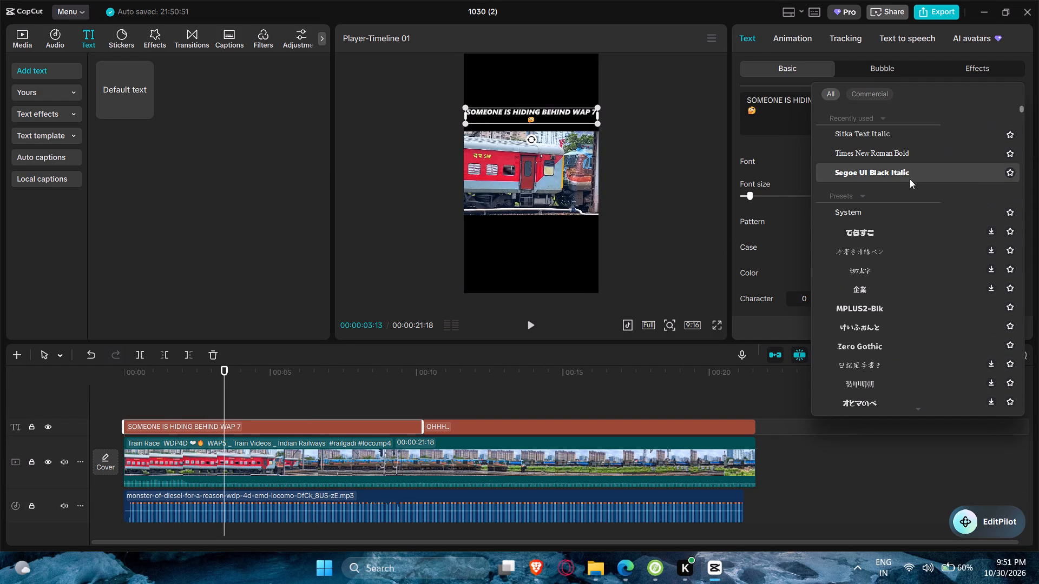
pyautogui.click(885, 150)
pyautogui.moveTo(603, 123); pyautogui.dragTo(602, 123)
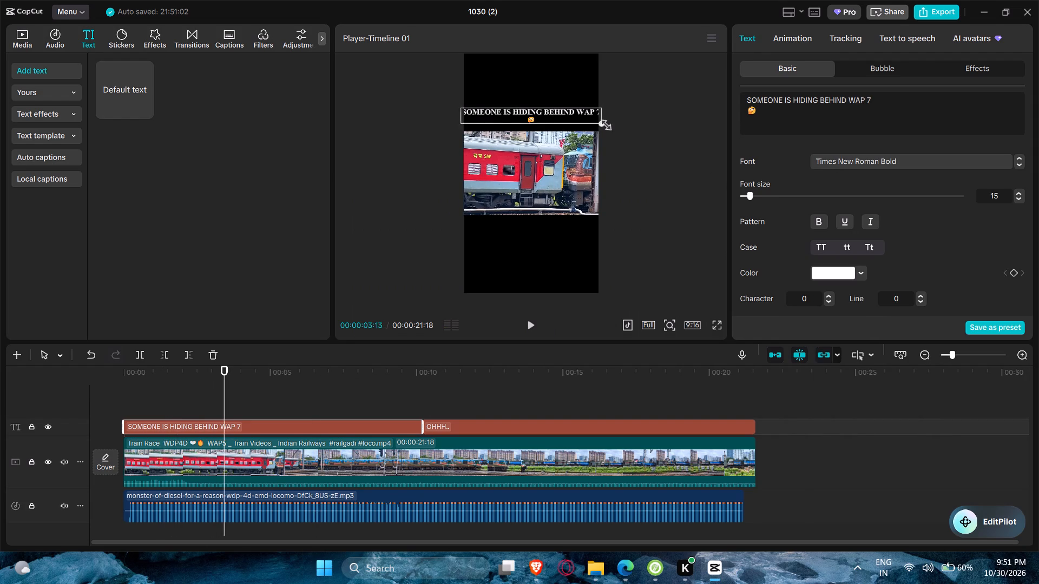
pyautogui.moveTo(602, 123); pyautogui.dragTo(578, 122)
# Play the edit in full screen to check the restyled first caption against the second one.
pyautogui.click(716, 320)
pyautogui.press('space')
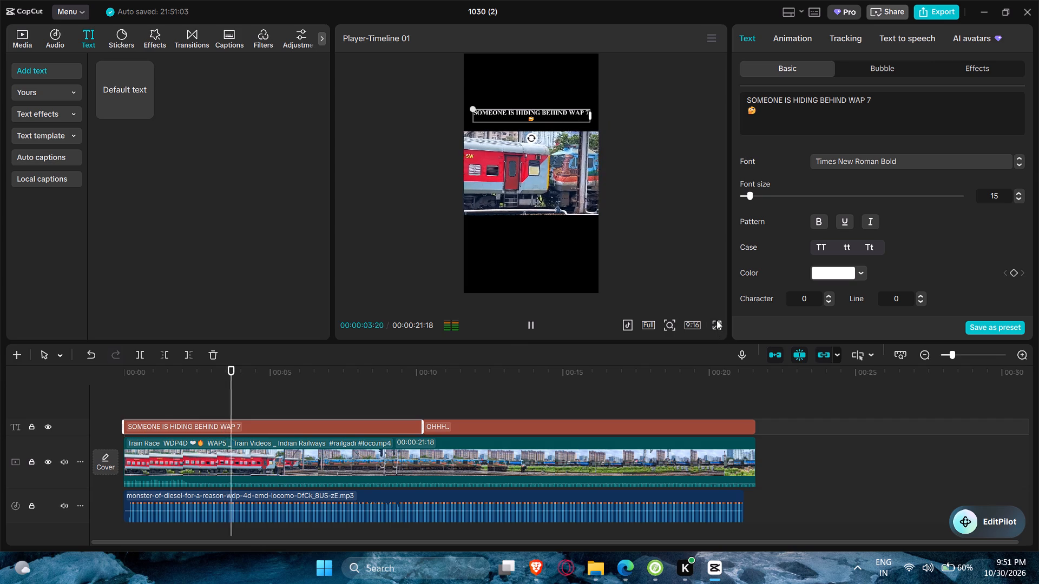
pyautogui.click(719, 324)
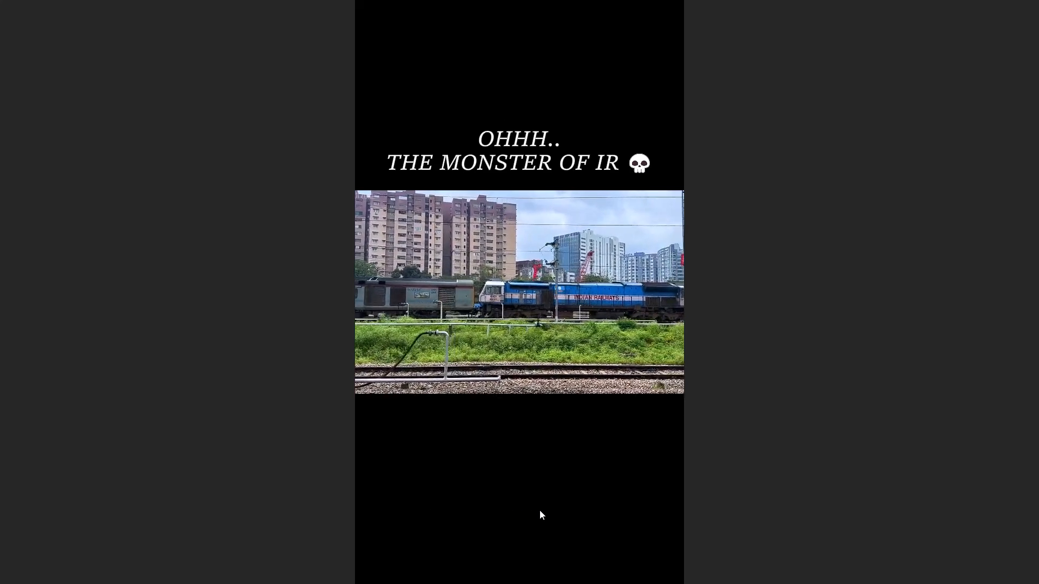
pyautogui.press('Escape')
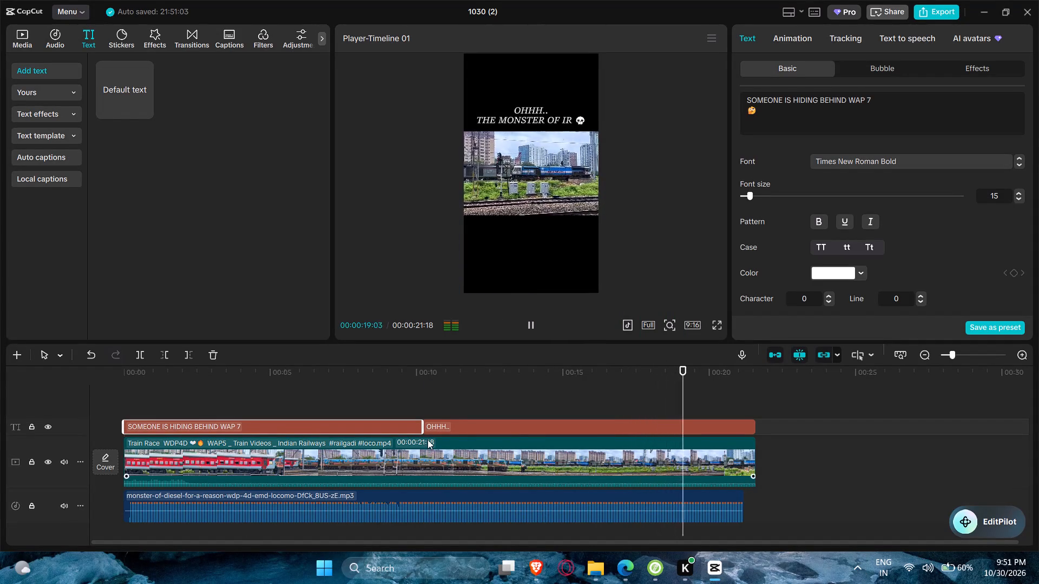
# Move the "OHHH.. THE MONSTER OF IR" caption to just below the footage, centred and slightly smaller, previewing it in full screen.
pyautogui.click(433, 426)
pyautogui.moveTo(561, 114); pyautogui.dragTo(561, 202)
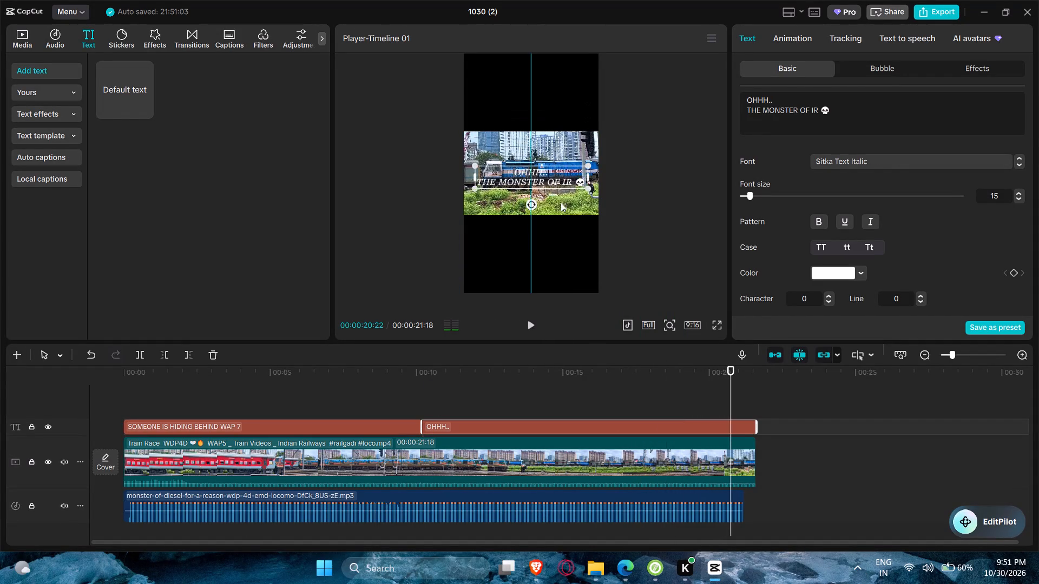
pyautogui.moveTo(561, 202); pyautogui.dragTo(562, 230)
pyautogui.moveTo(586, 247); pyautogui.dragTo(568, 245)
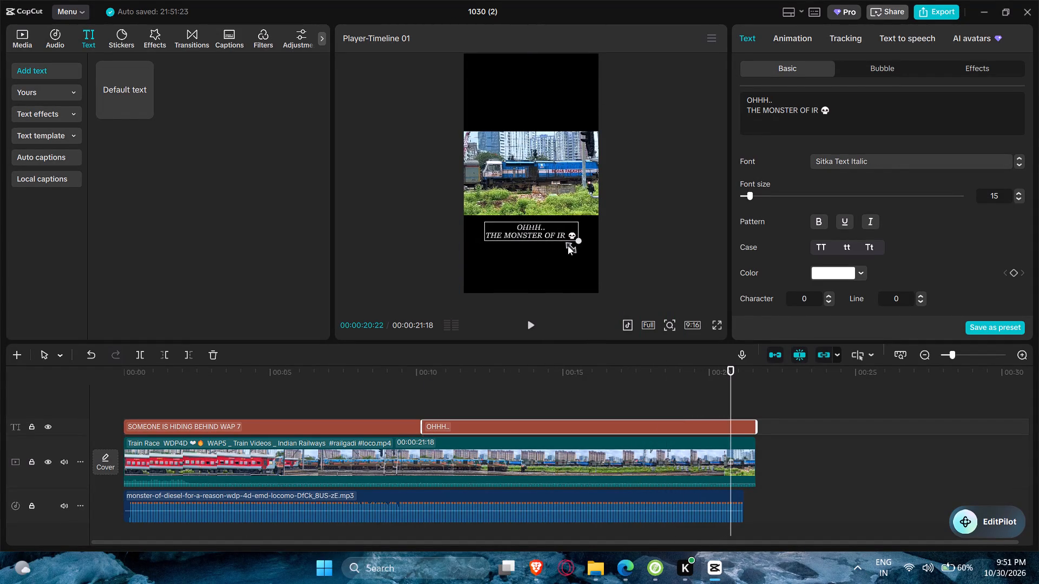
pyautogui.click(540, 228)
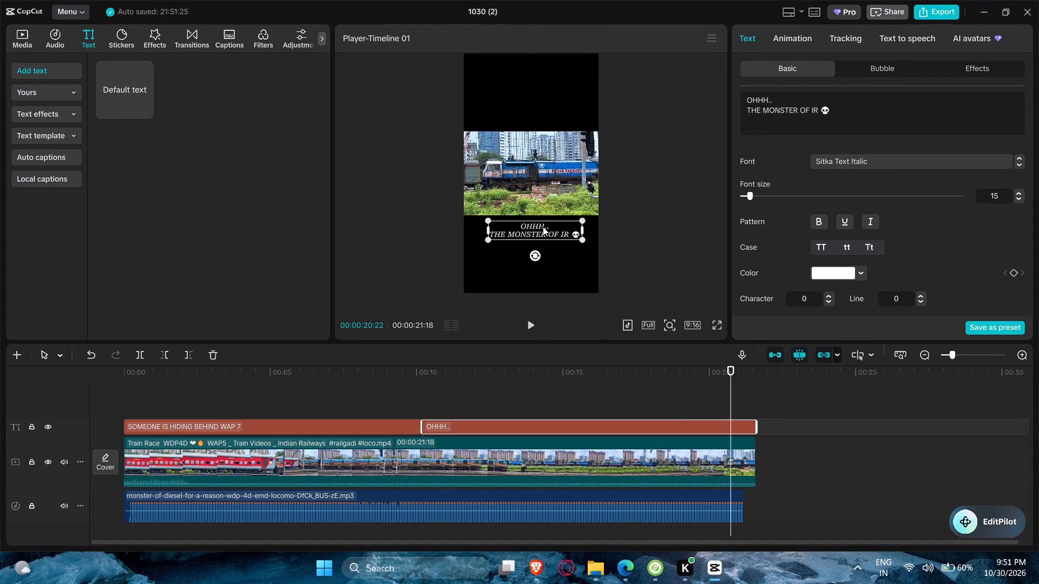
pyautogui.click(715, 321)
pyautogui.press('space')
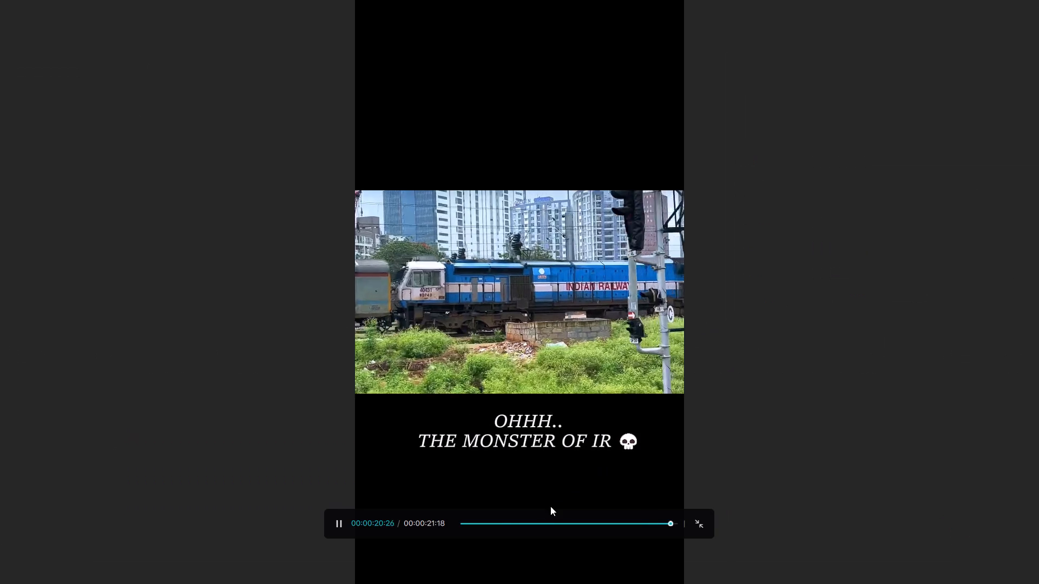
pyautogui.moveTo(527, 515); pyautogui.dragTo(494, 528)
pyautogui.press('Escape')
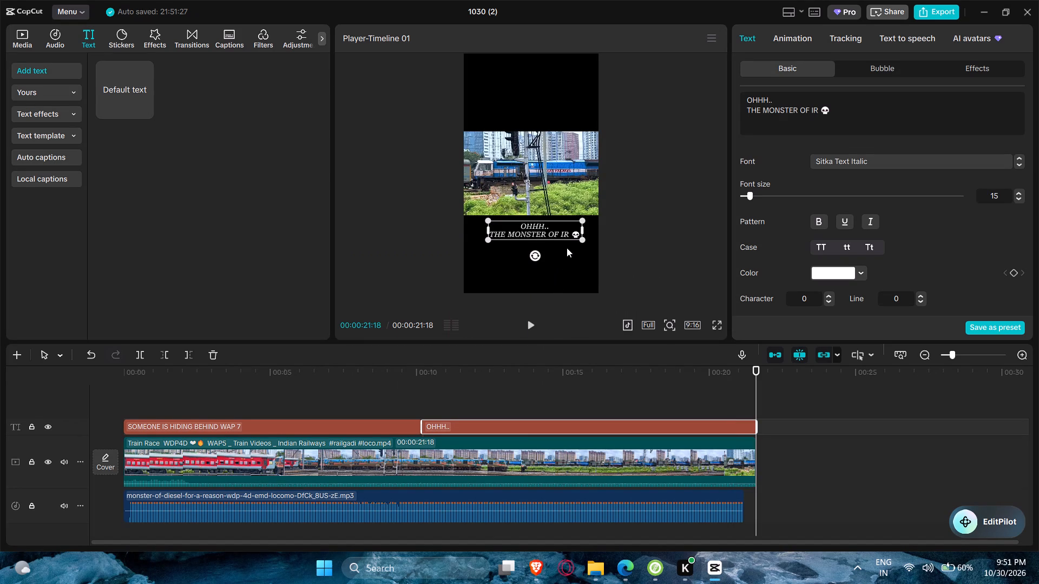
pyautogui.moveTo(578, 239); pyautogui.dragTo(589, 242)
pyautogui.click(541, 231)
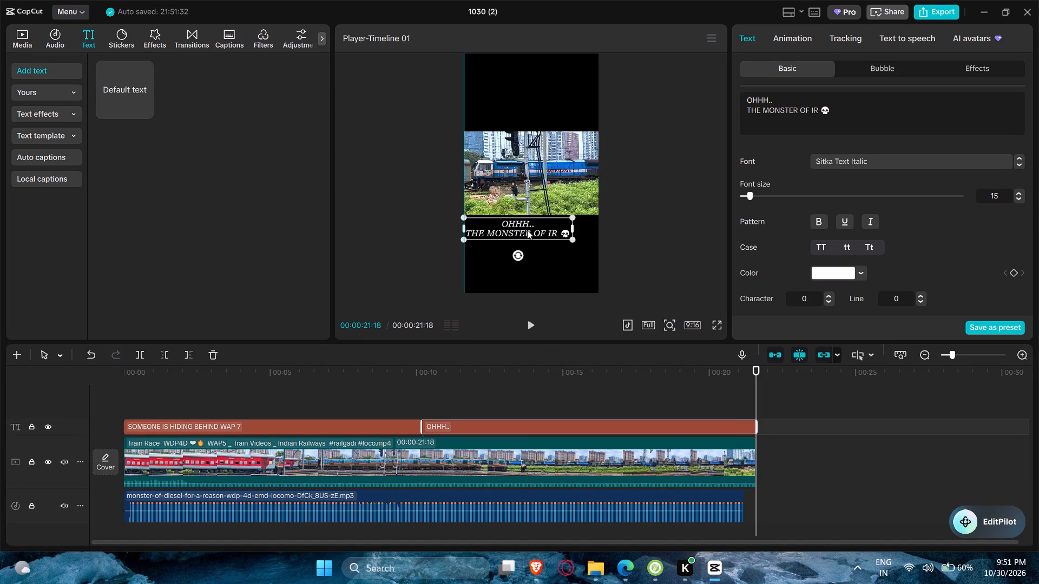
# Replay the whole edit in full screen to check both captions' placement.
pyautogui.press('space')
pyautogui.click(715, 325)
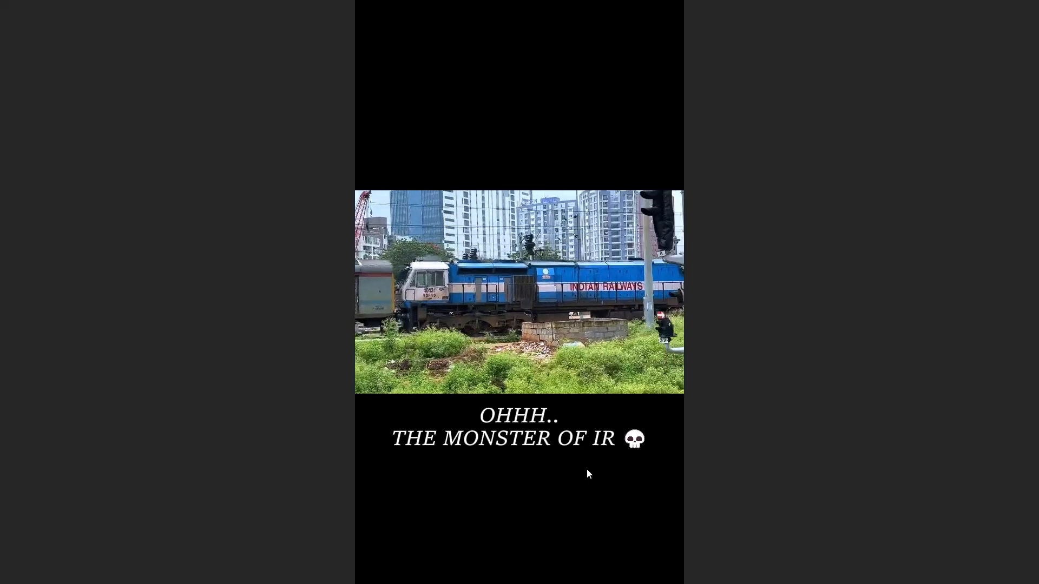
pyautogui.press('Escape')
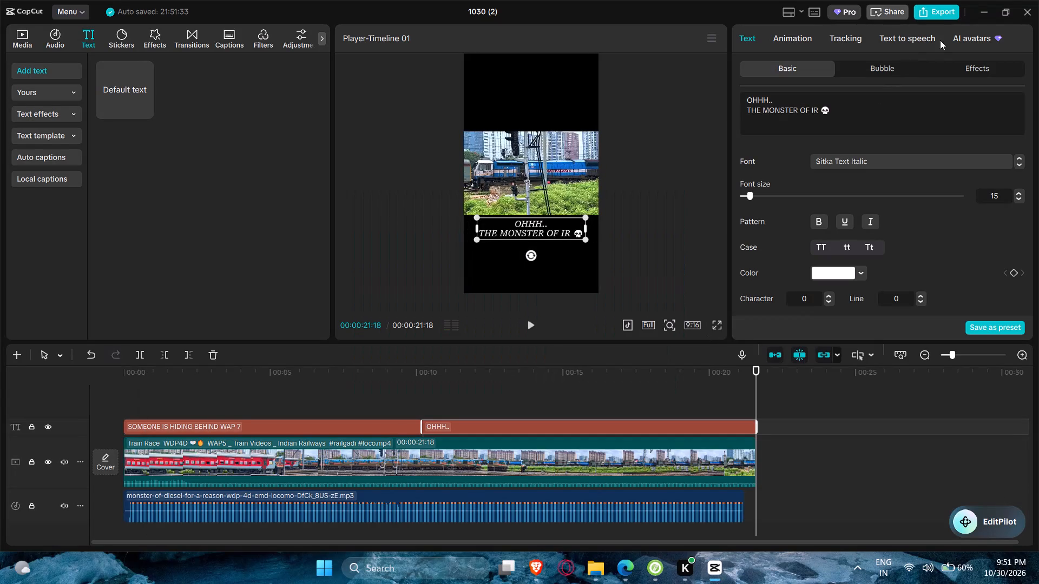
# Close the project and quit CapCut.
pyautogui.click(1031, 14)
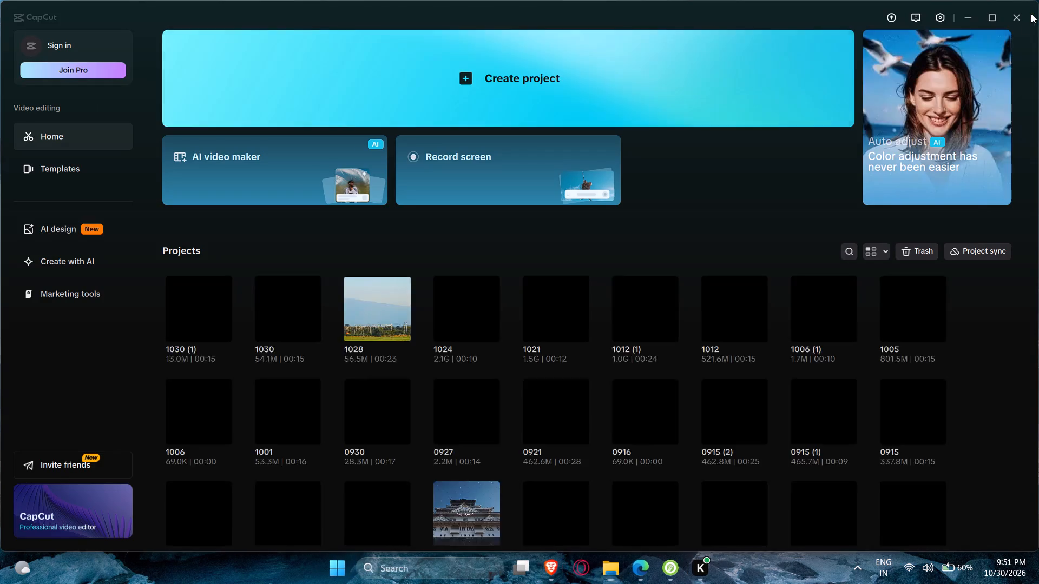
pyautogui.click(1019, 22)
# Connect to the JP VPN from the Windows quick settings.
pyautogui.click(926, 583)
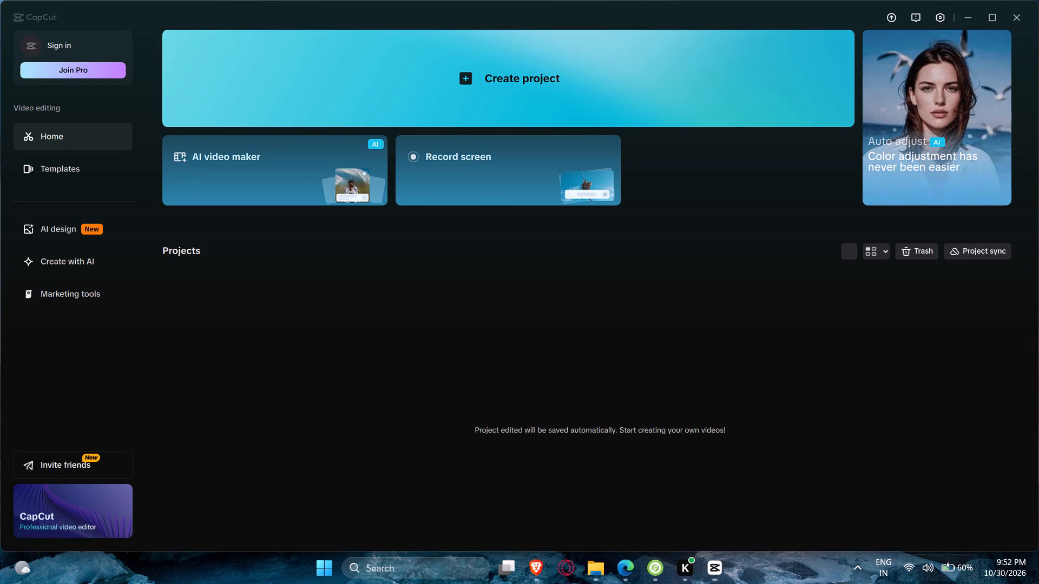
pyautogui.click(925, 375)
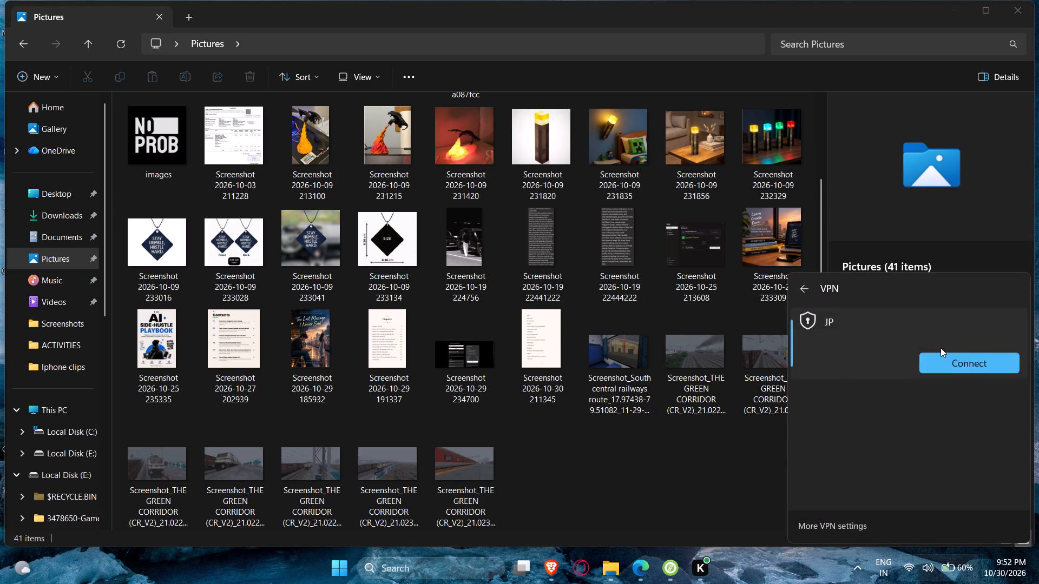
pyautogui.click(978, 356)
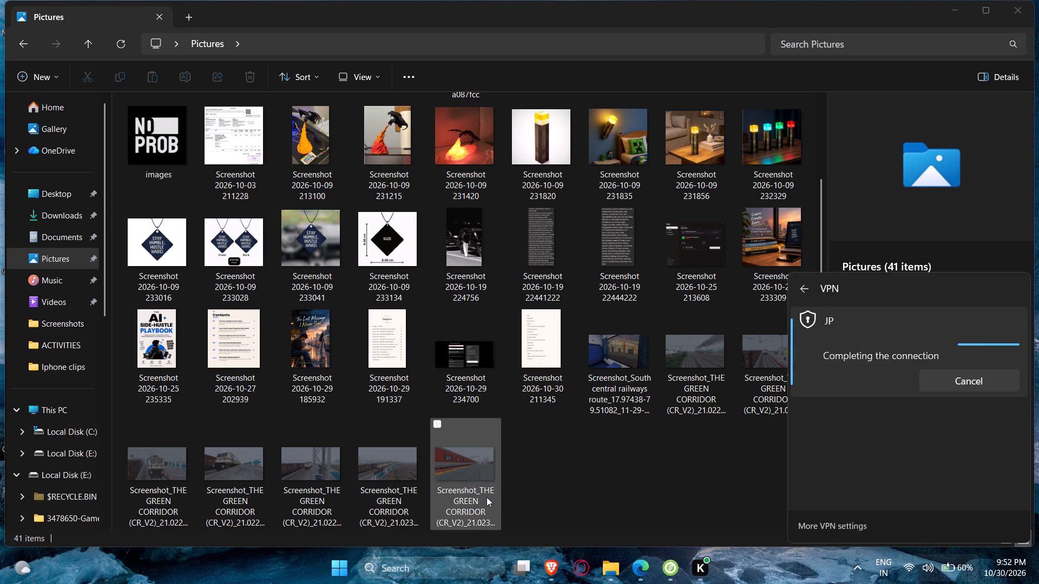
# Relaunch CapCut and reopen the 1030 (2) project.
pyautogui.click(703, 496)
pyautogui.write('ca')
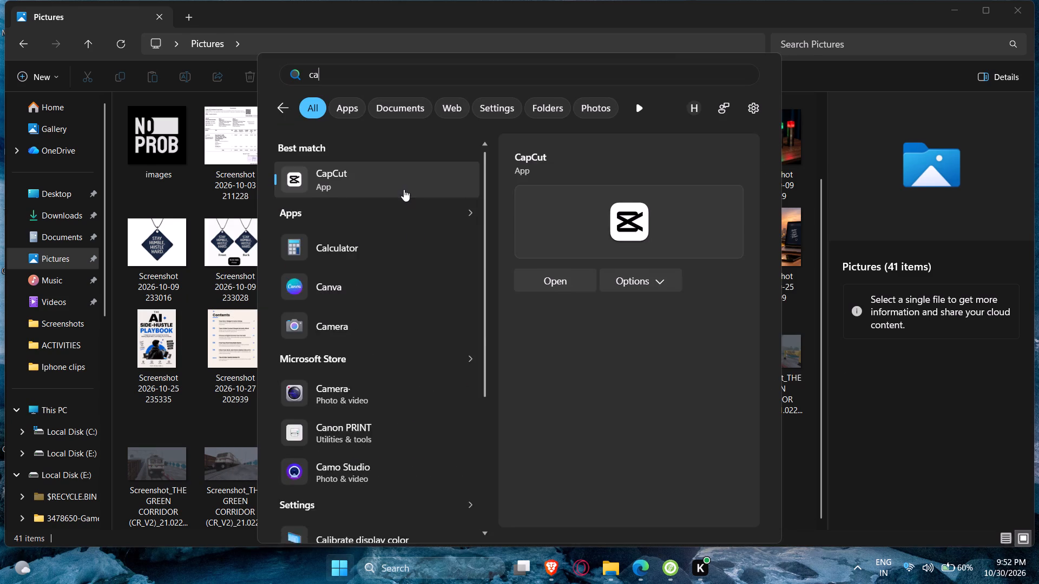
pyautogui.click(404, 189)
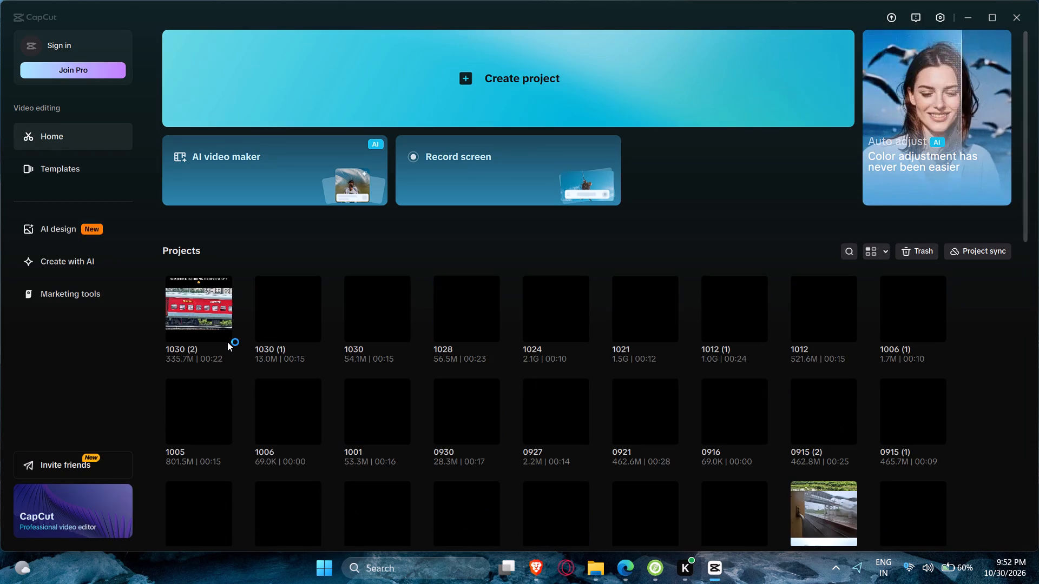
pyautogui.click(190, 303)
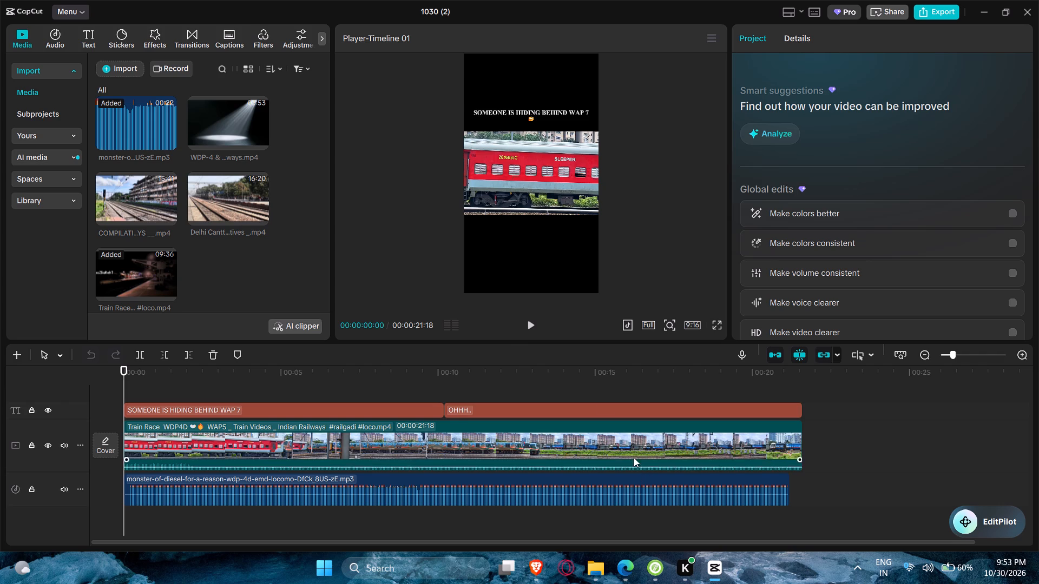
# Play the reopened edit from start to end in the player.
pyautogui.click(530, 329)
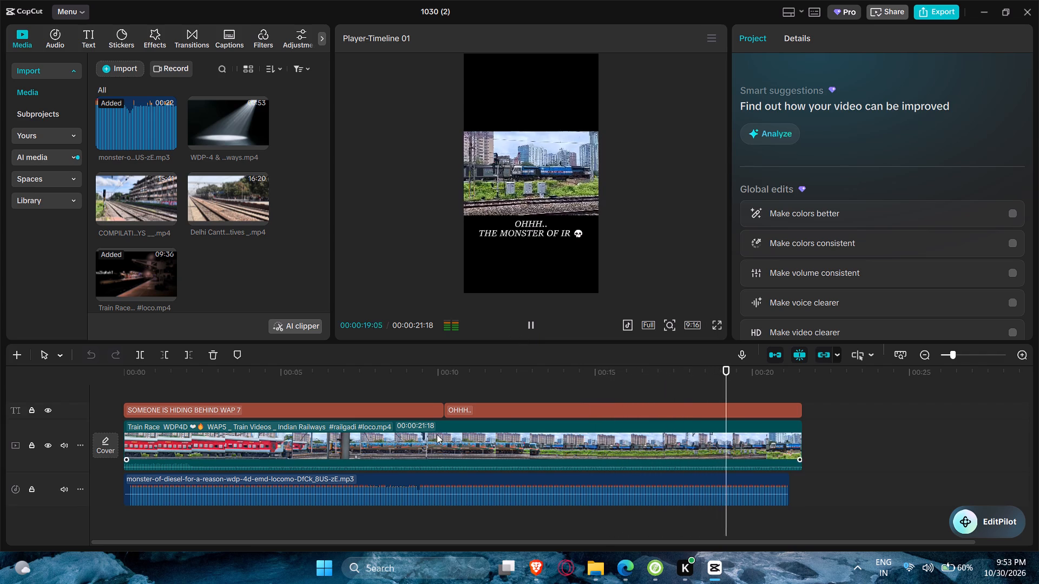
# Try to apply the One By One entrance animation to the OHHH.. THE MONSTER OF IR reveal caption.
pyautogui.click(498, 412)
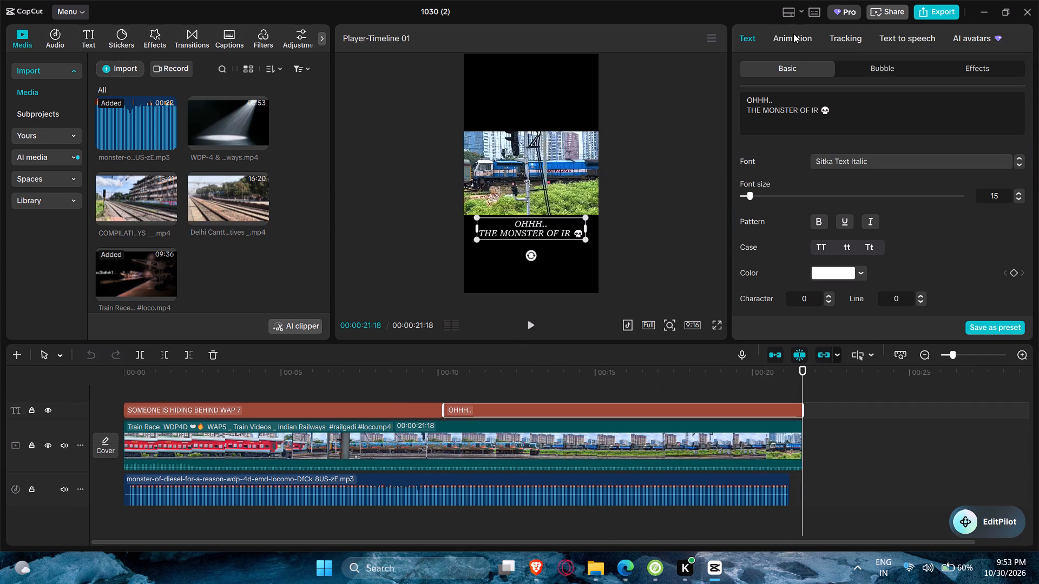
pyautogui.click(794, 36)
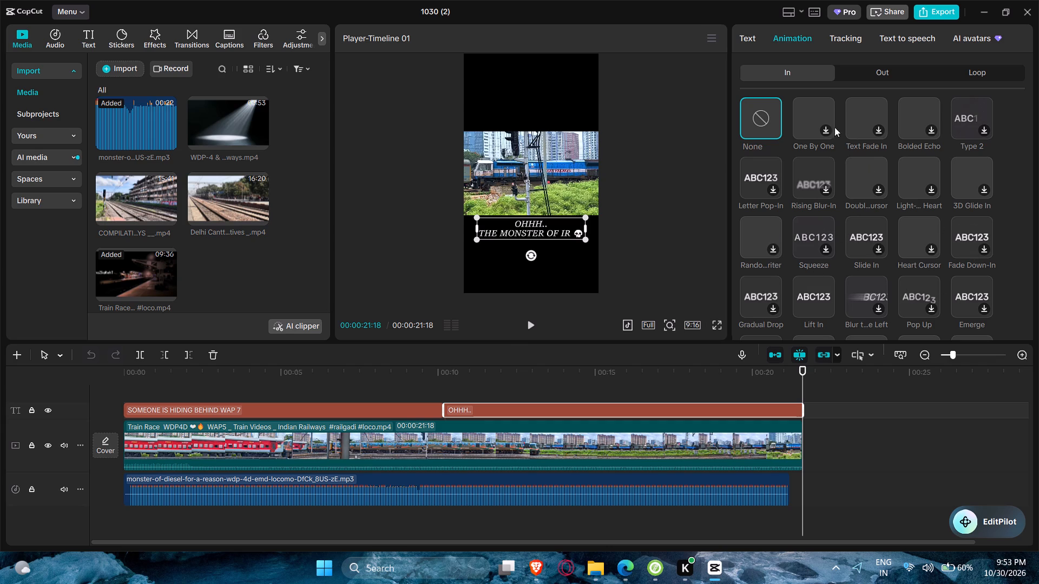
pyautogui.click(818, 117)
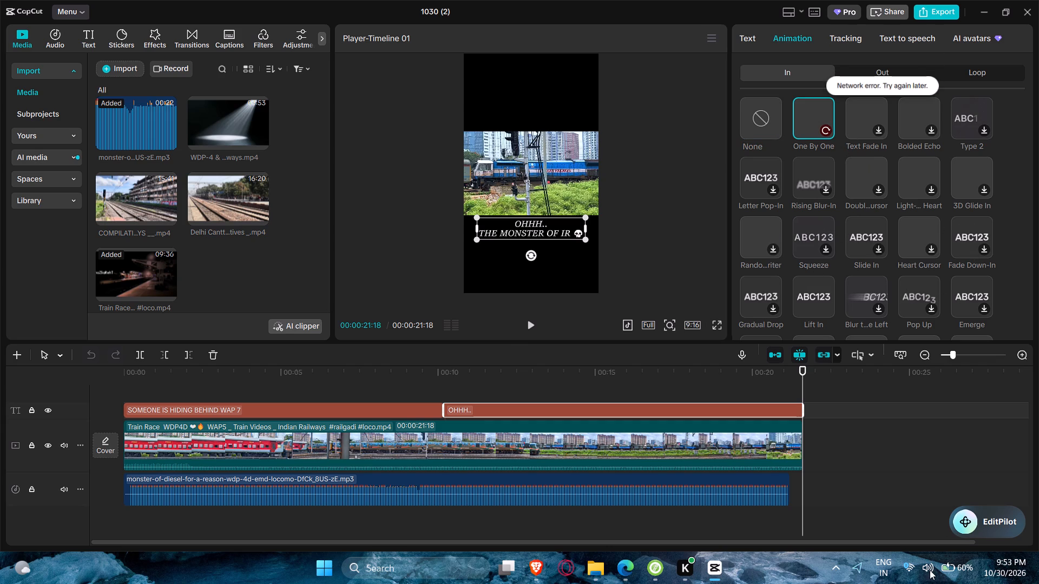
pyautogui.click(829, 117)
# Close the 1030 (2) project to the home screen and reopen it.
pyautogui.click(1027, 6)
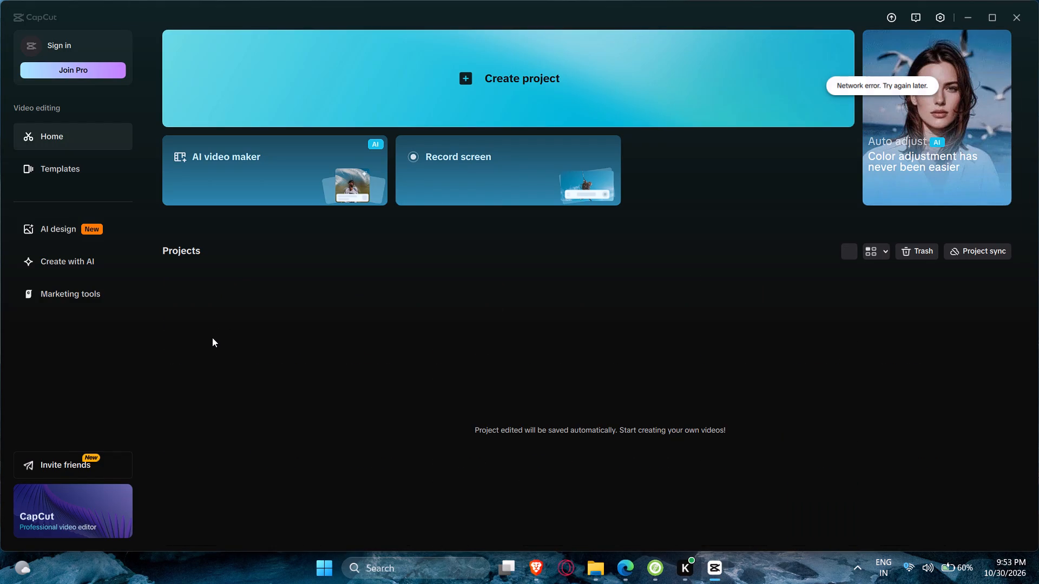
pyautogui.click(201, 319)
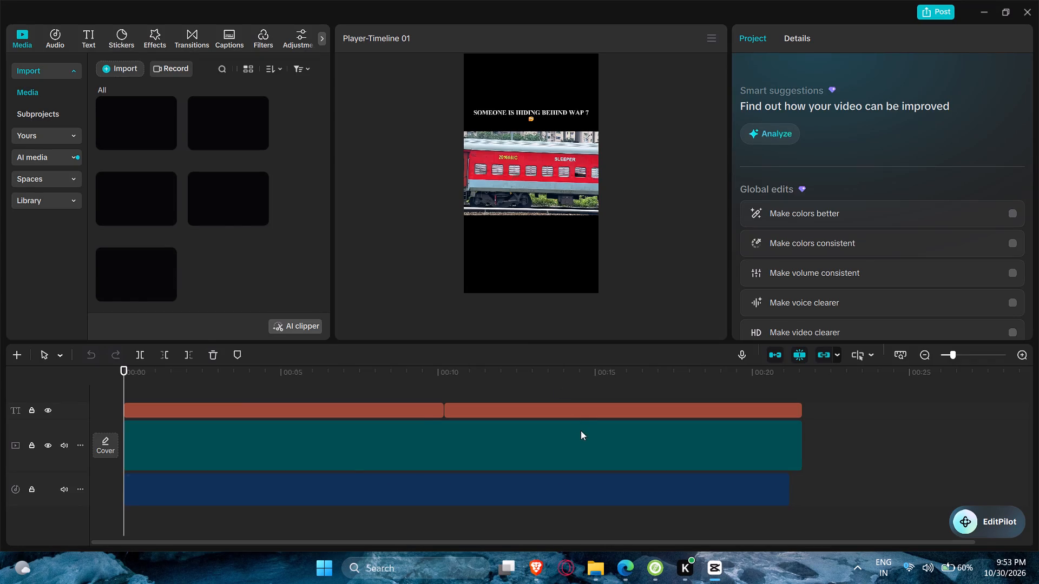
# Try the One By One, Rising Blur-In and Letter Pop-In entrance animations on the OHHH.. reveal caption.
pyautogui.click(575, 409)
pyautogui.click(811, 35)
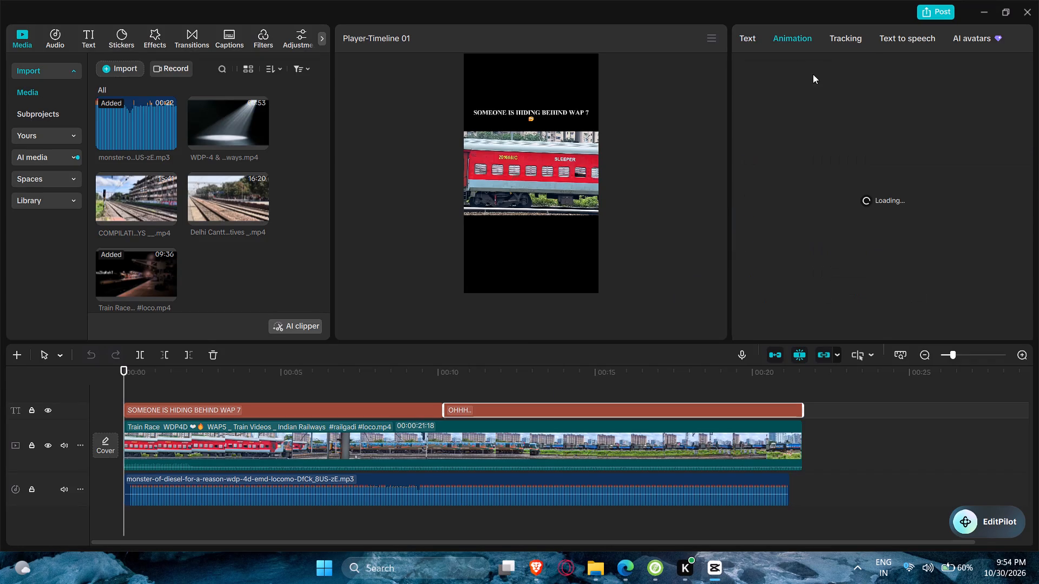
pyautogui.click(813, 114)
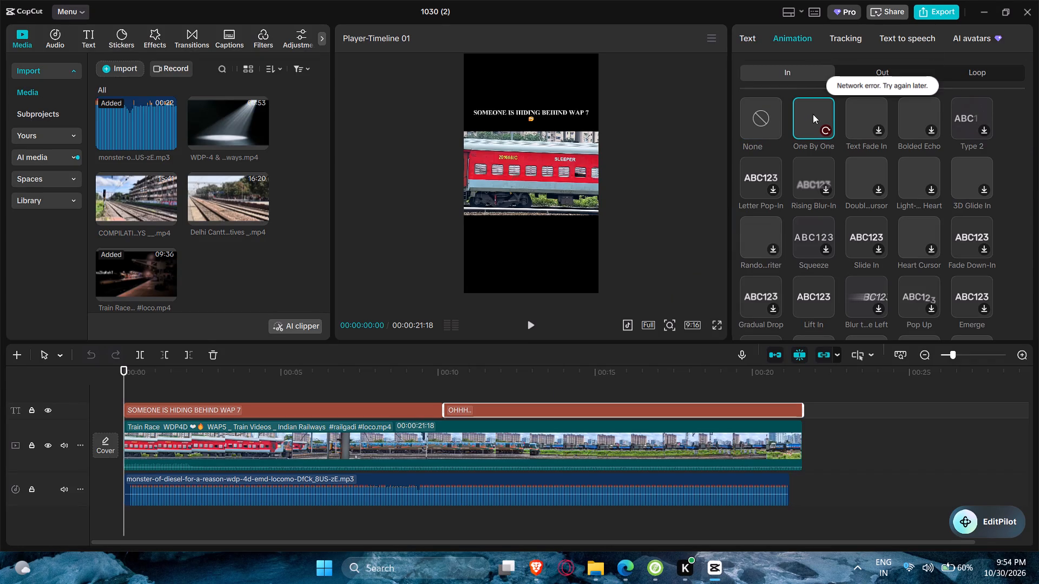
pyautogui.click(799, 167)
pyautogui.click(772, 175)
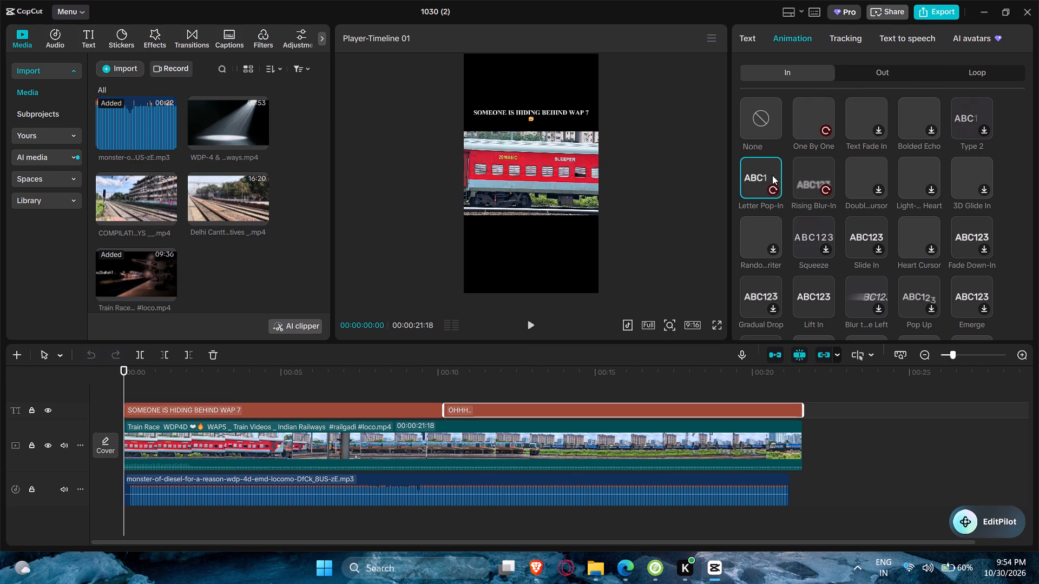
# Play and scrub through the edit to review the footage, captions and audio together.
pyautogui.click(529, 331)
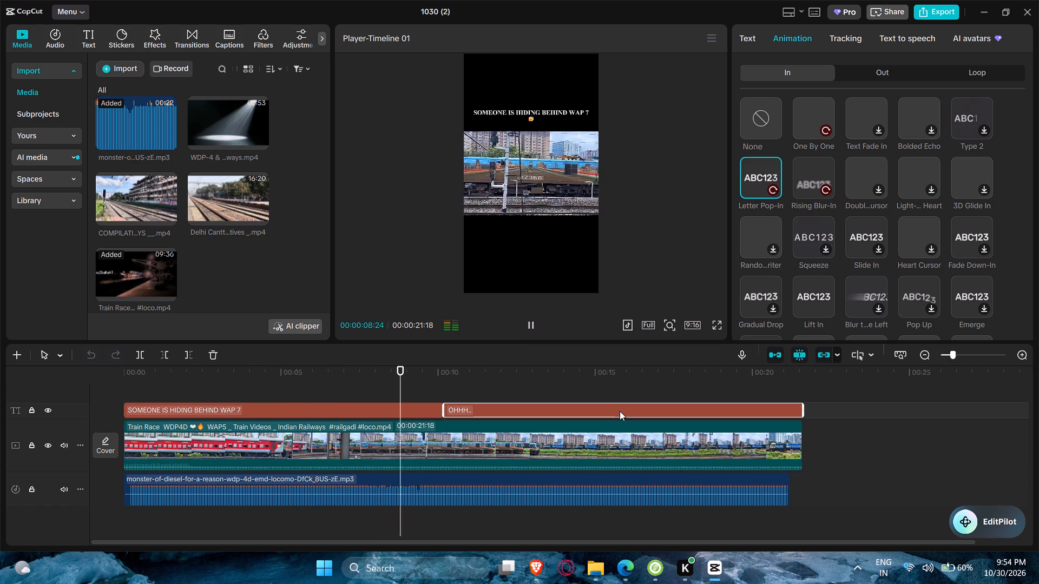
pyautogui.click(531, 324)
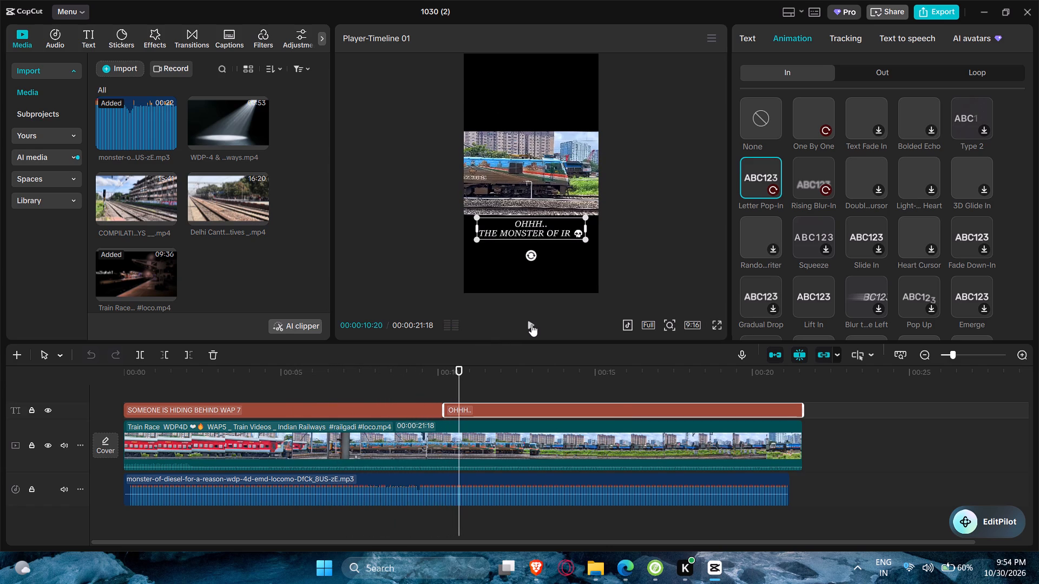
pyautogui.click(847, 430)
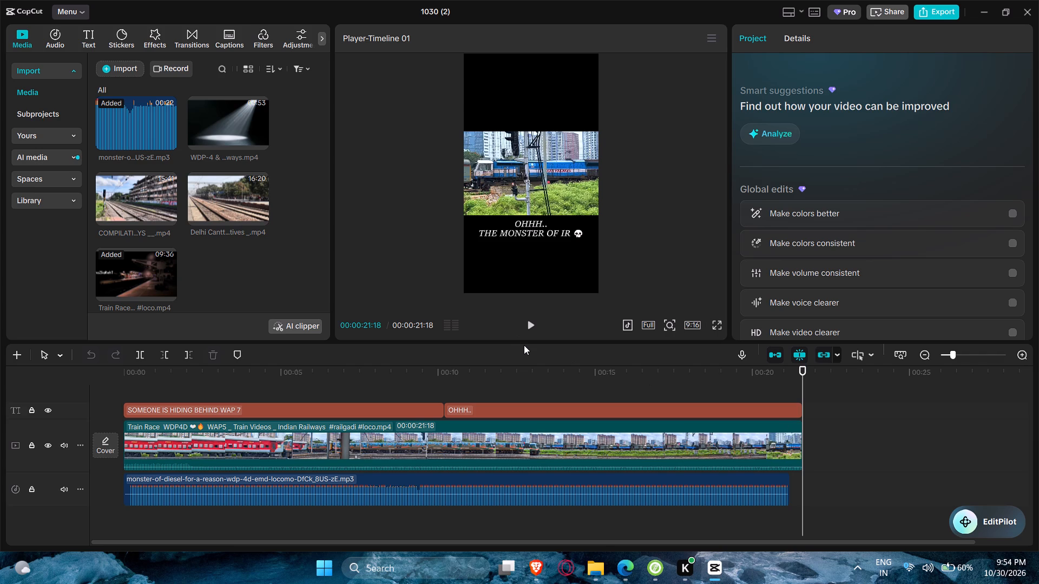
pyautogui.click(528, 324)
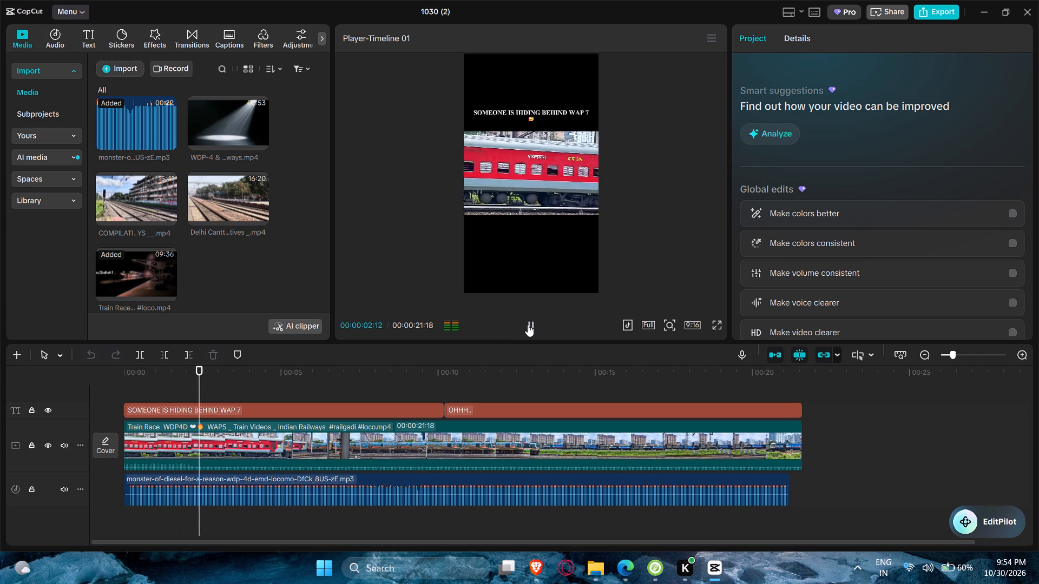
pyautogui.click(528, 324)
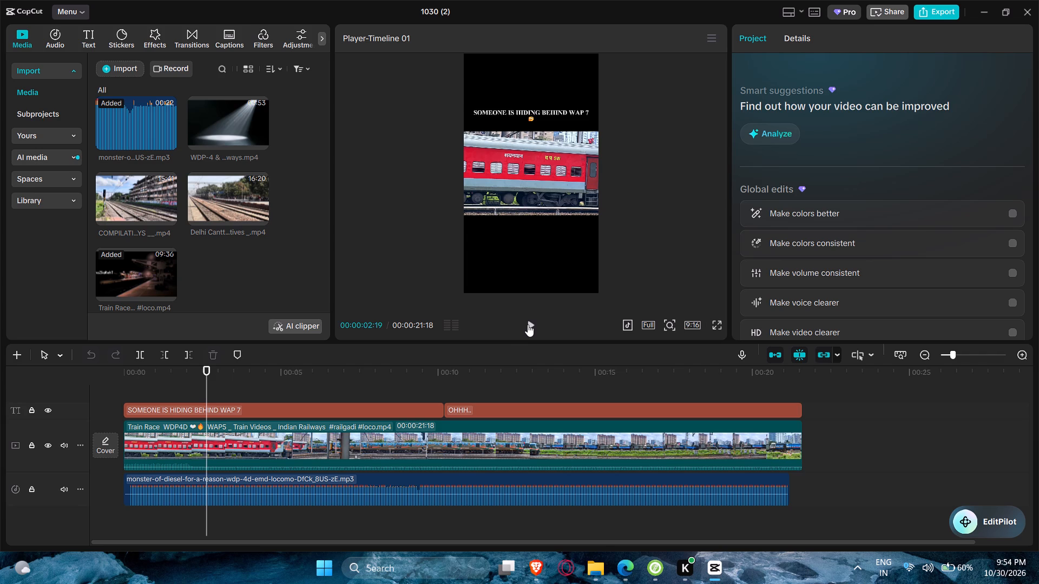
pyautogui.moveTo(387, 371); pyautogui.dragTo(404, 371)
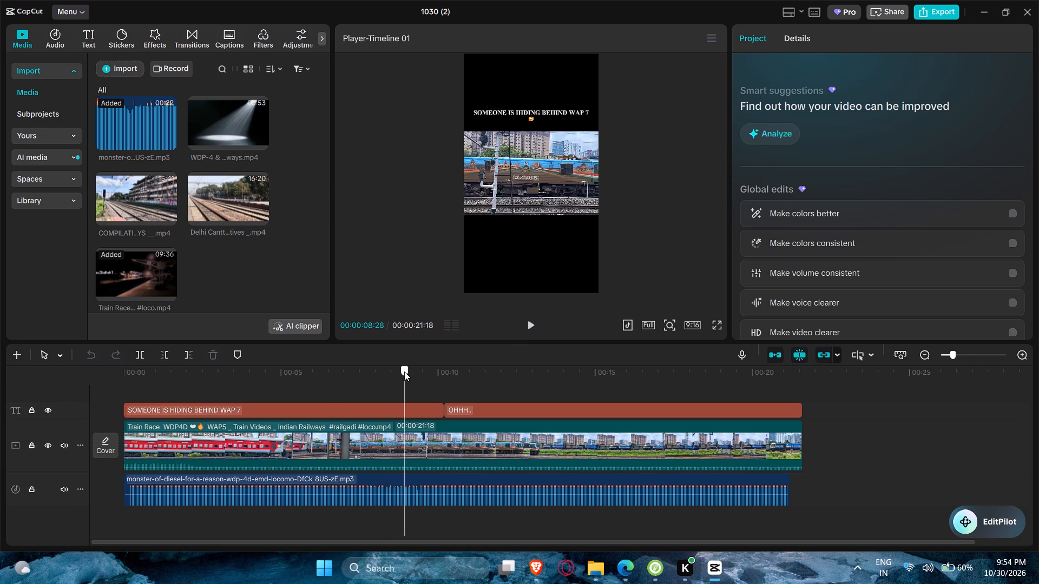
pyautogui.moveTo(404, 371); pyautogui.dragTo(438, 376)
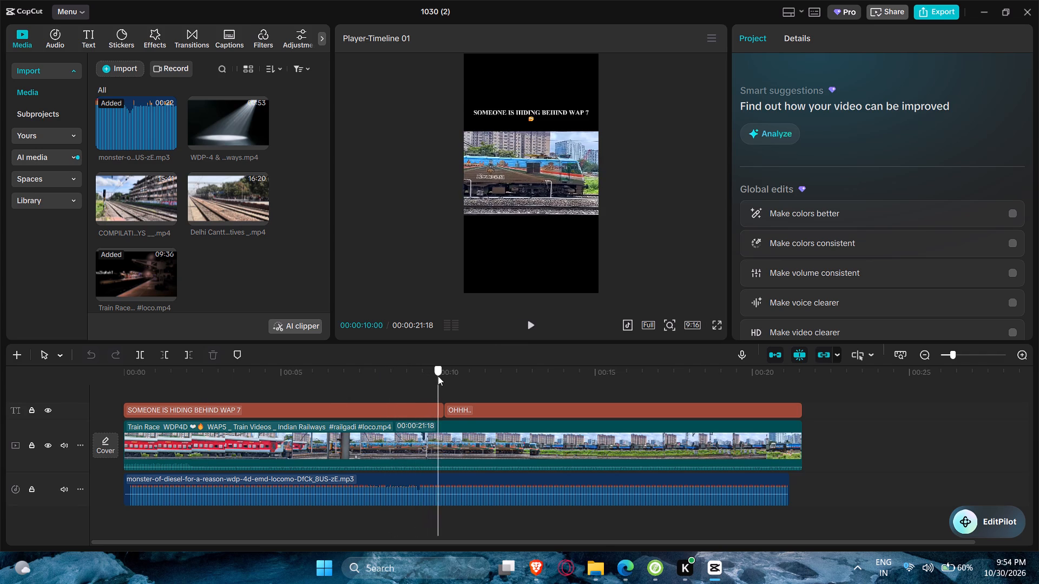
pyautogui.moveTo(438, 376); pyautogui.dragTo(378, 376)
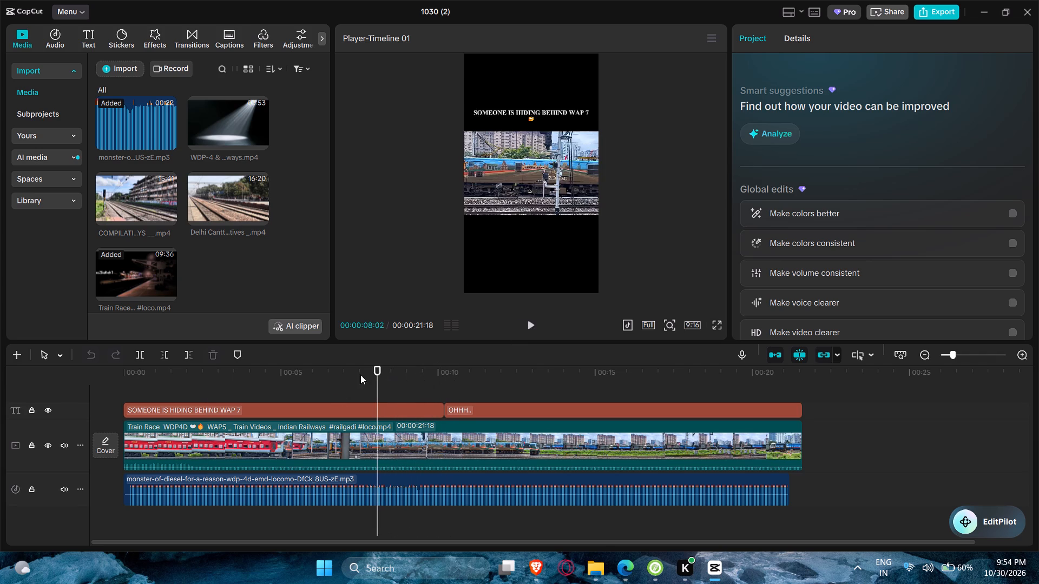
pyautogui.moveTo(304, 375); pyautogui.dragTo(216, 371)
pyautogui.click(528, 328)
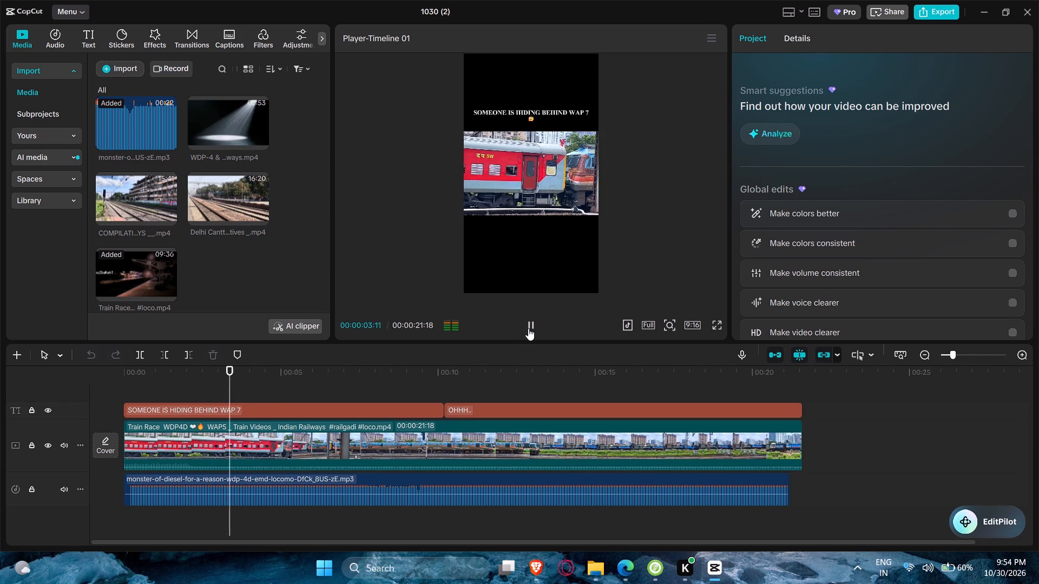
pyautogui.click(528, 328)
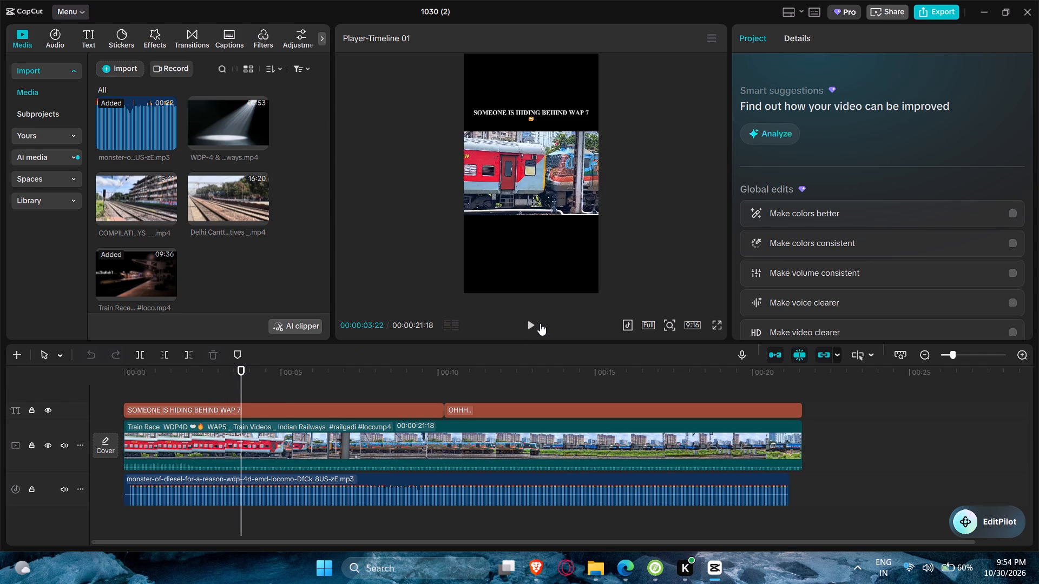
pyautogui.click(540, 323)
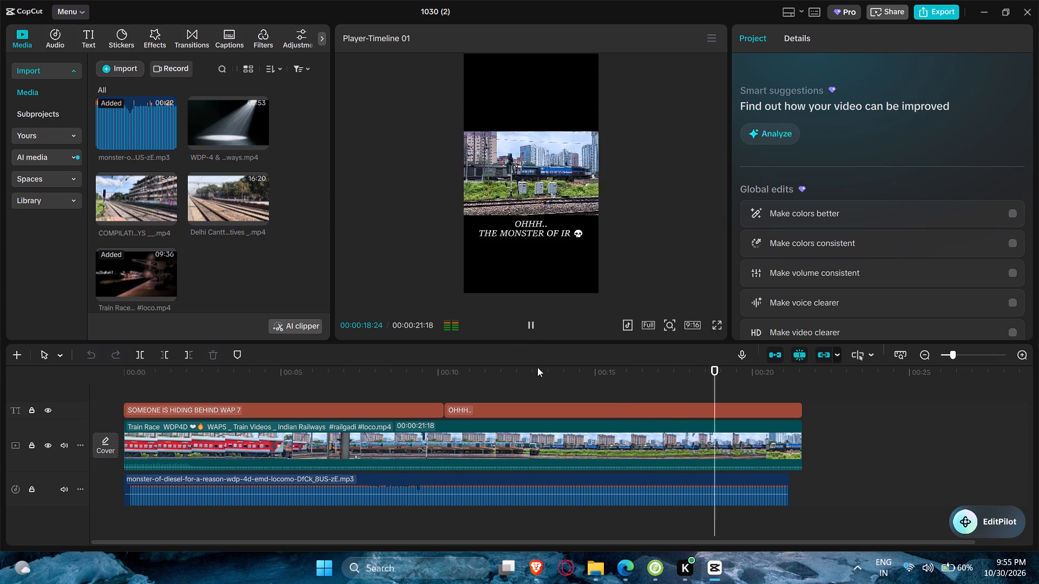
# Scrub around the 10-second mark to examine the switch from the teaser caption to the reveal caption.
pyautogui.moveTo(519, 373); pyautogui.dragTo(428, 370)
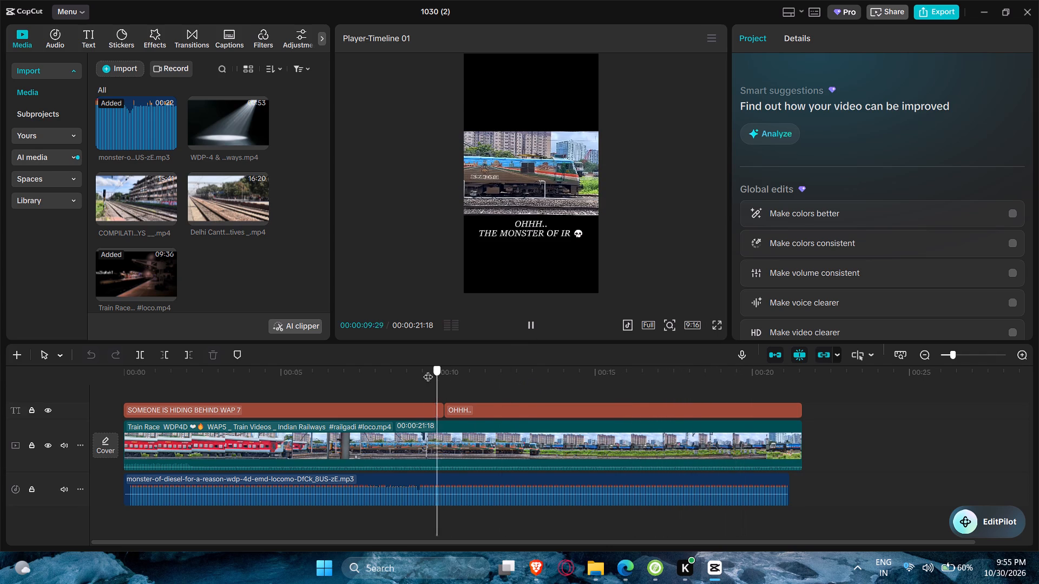
pyautogui.moveTo(428, 370); pyautogui.dragTo(423, 371)
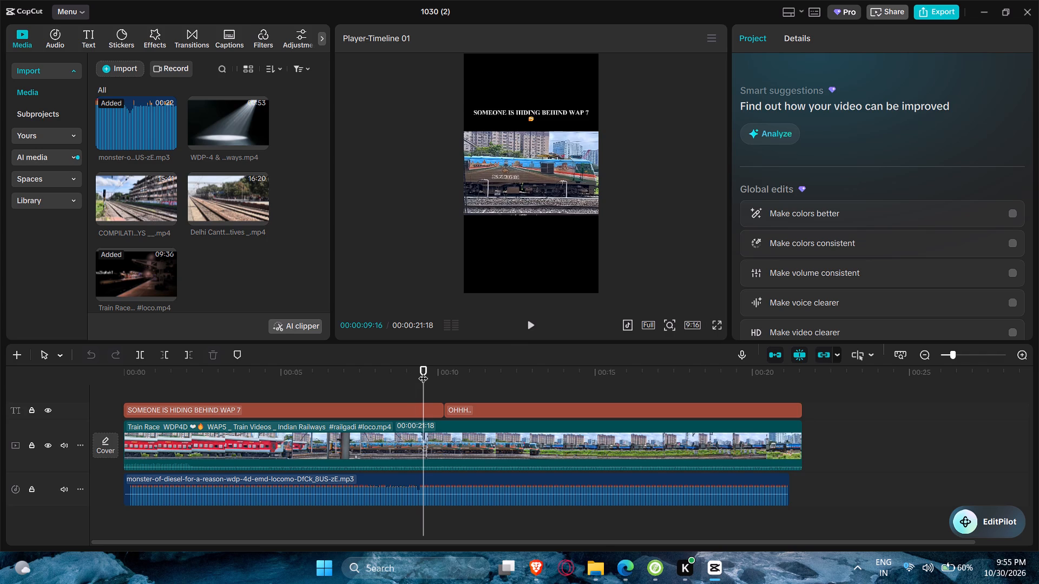
pyautogui.moveTo(413, 376); pyautogui.dragTo(390, 372)
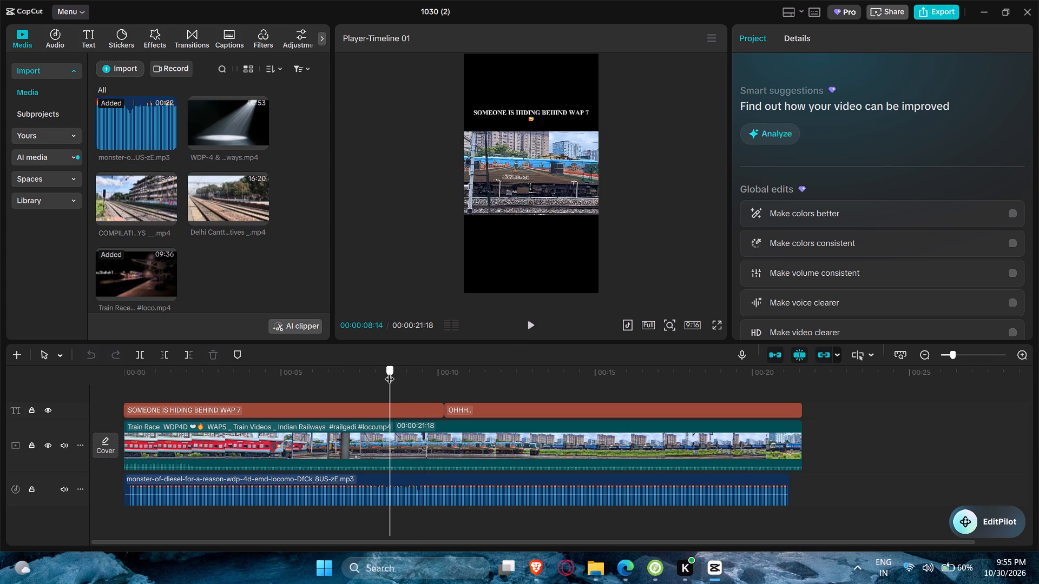
pyautogui.moveTo(390, 372); pyautogui.dragTo(445, 368)
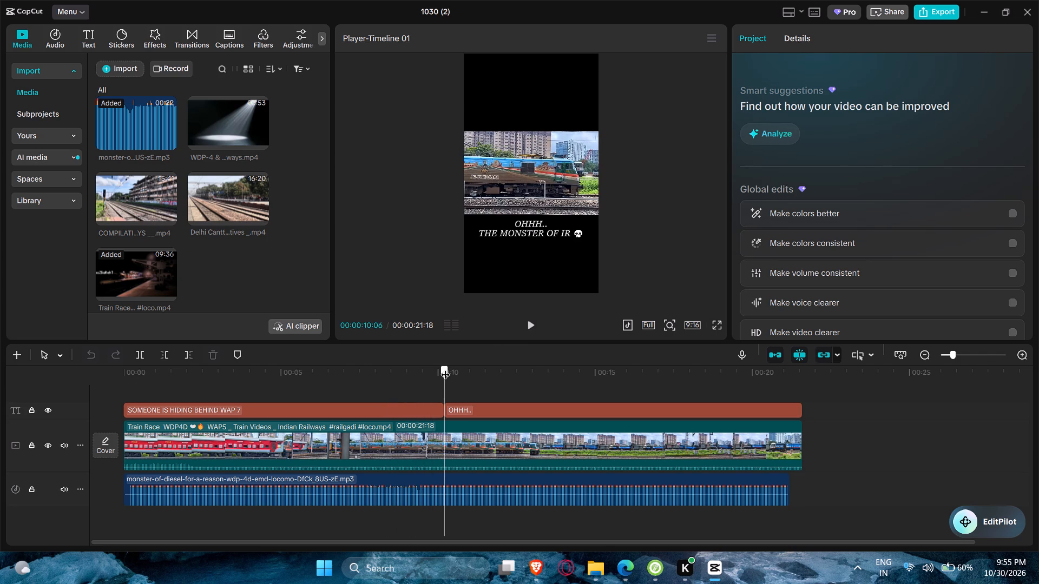
pyautogui.moveTo(445, 368); pyautogui.dragTo(446, 381)
pyautogui.moveTo(446, 381); pyautogui.dragTo(411, 387)
# Move the OHHH.. THE MONSTER OF IR caption slightly lower beneath the footage, keeping it horizontally centred.
pyautogui.click(429, 411)
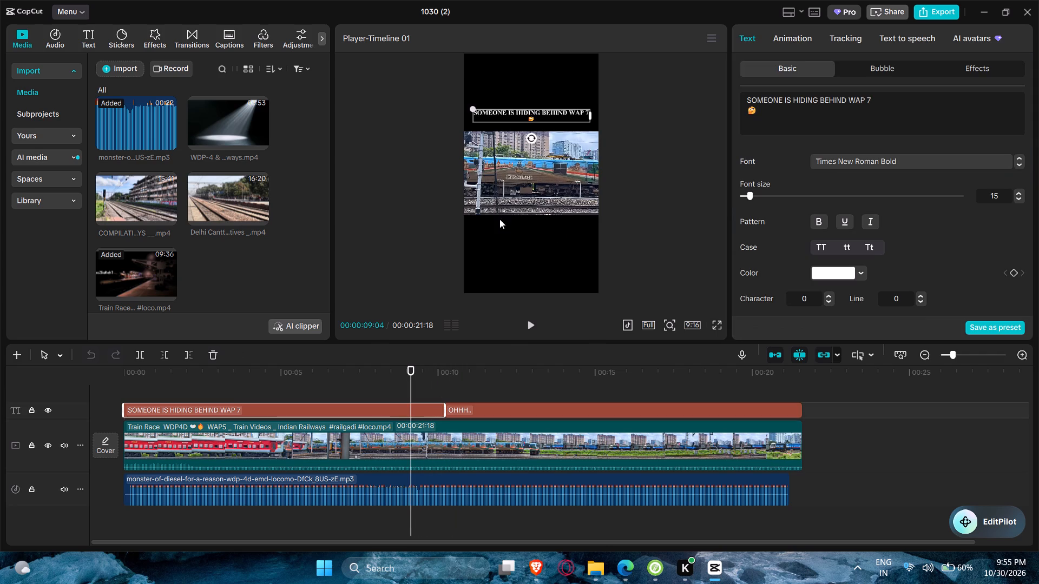
pyautogui.moveTo(480, 381); pyautogui.dragTo(494, 376)
pyautogui.click(540, 405)
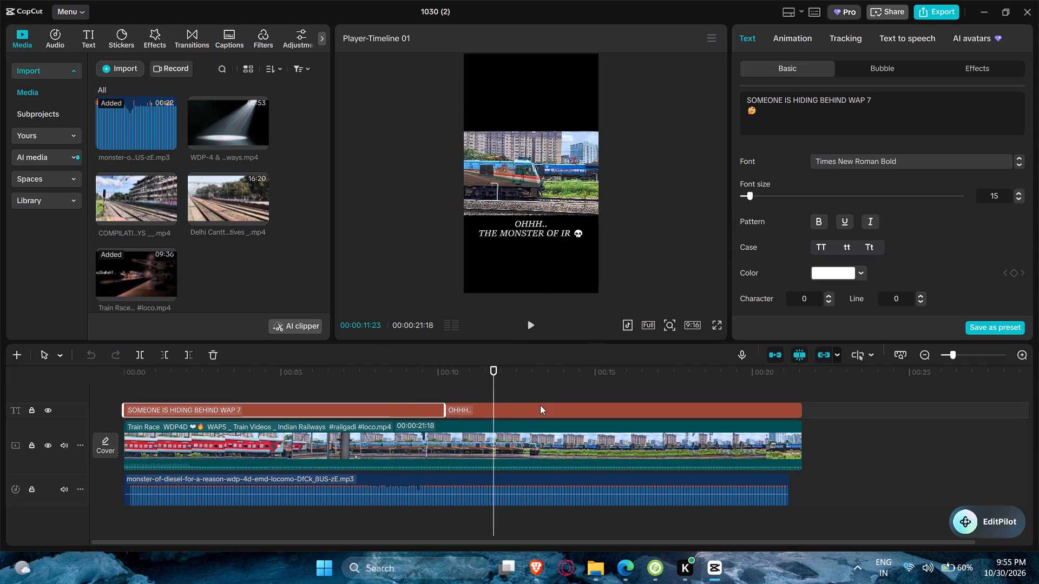
pyautogui.click(551, 228)
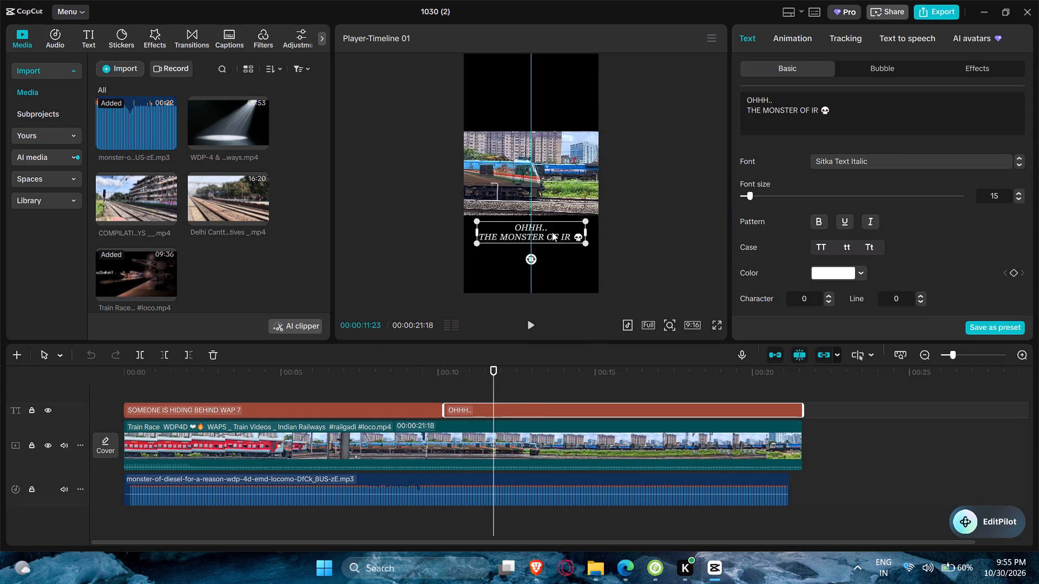
# Play the edit from just before the reveal caption to check its adjusted placement.
pyautogui.click(437, 383)
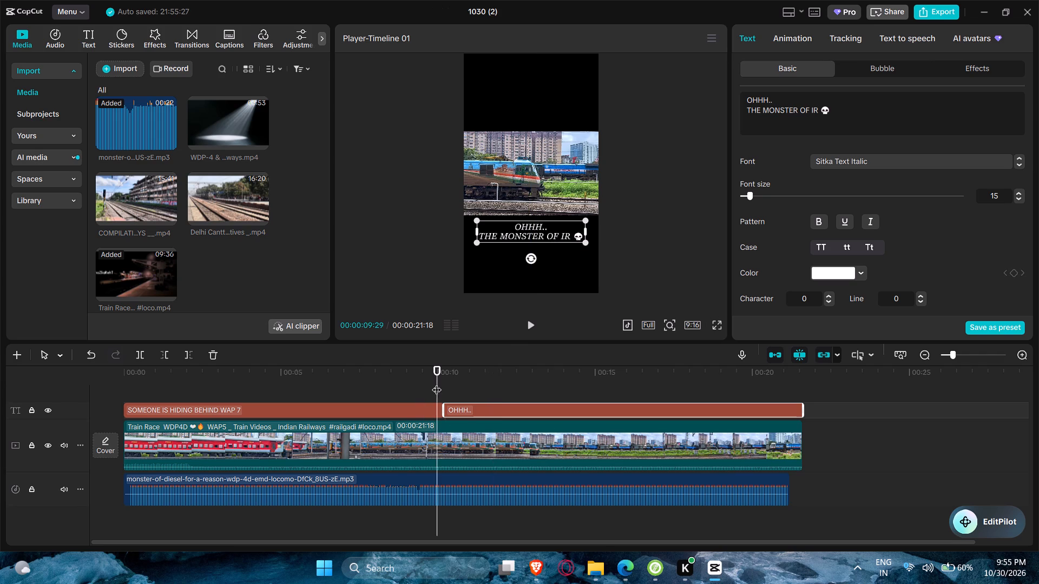
pyautogui.click(452, 380)
pyautogui.click(478, 404)
pyautogui.click(461, 399)
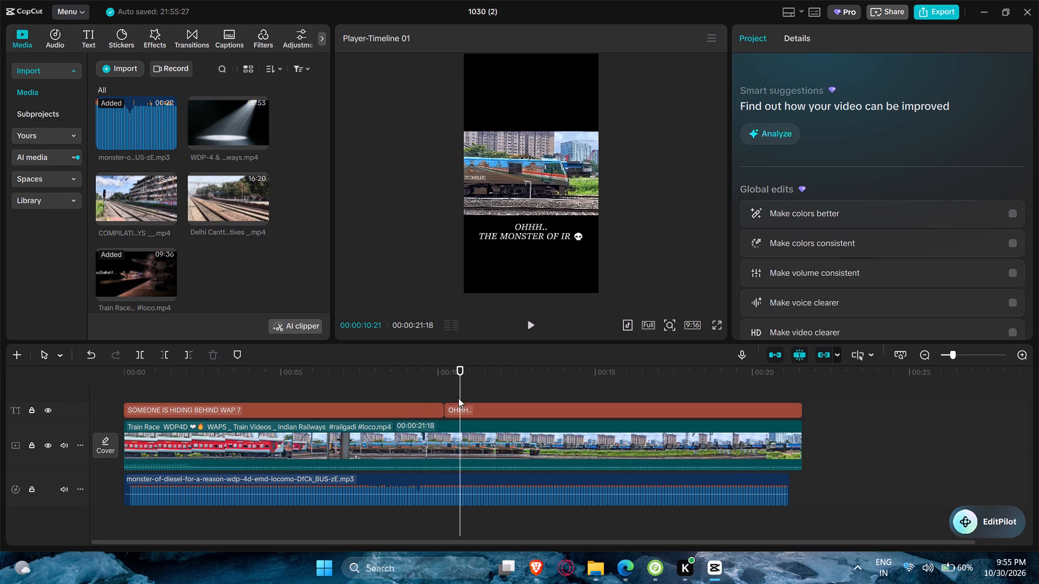
pyautogui.moveTo(436, 383); pyautogui.dragTo(418, 374)
pyautogui.click(532, 321)
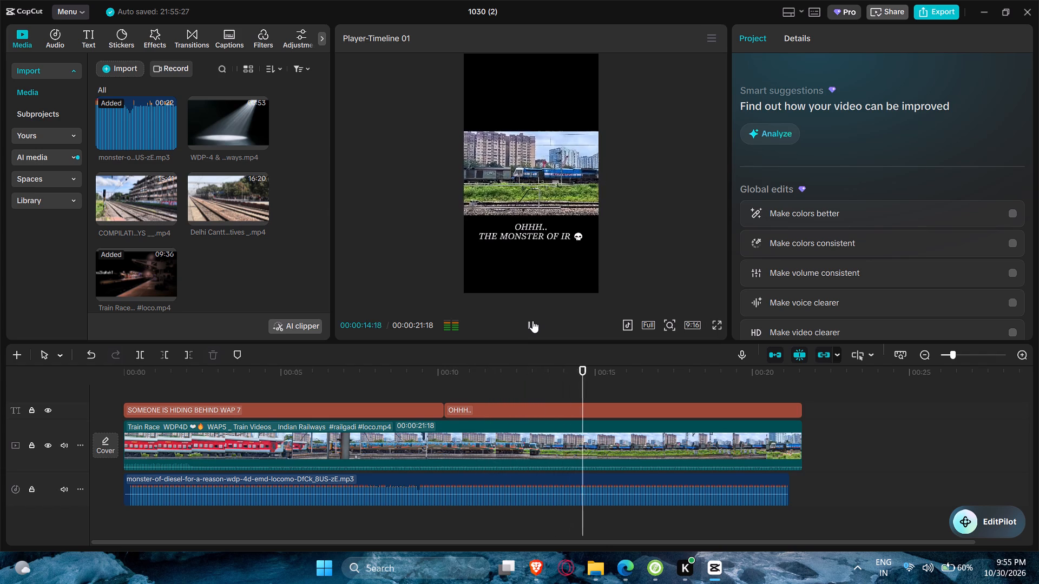
# Lower the Windows system volume and return to the edit.
pyautogui.click(924, 566)
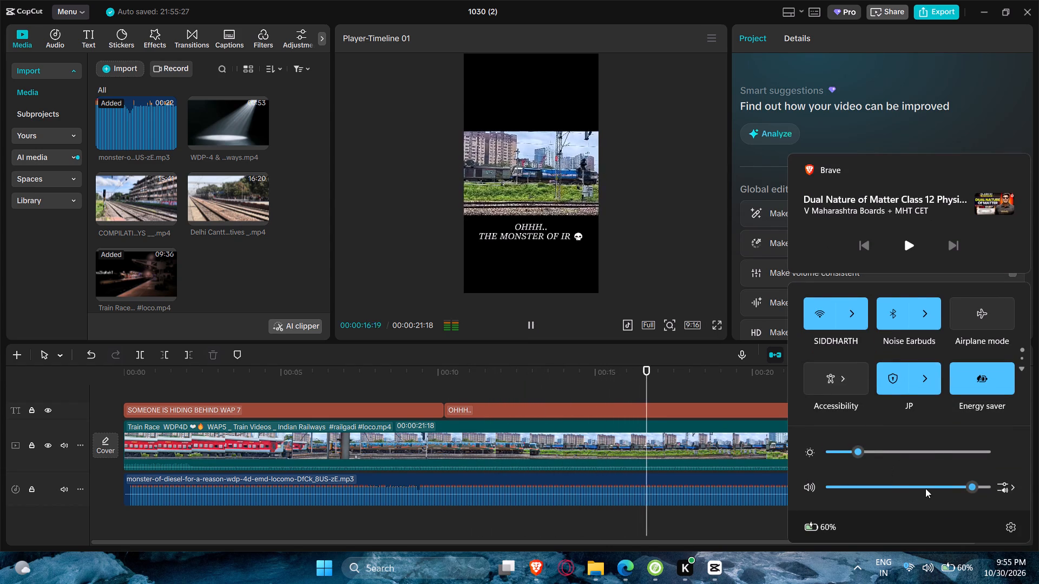
pyautogui.moveTo(926, 488); pyautogui.dragTo(933, 488)
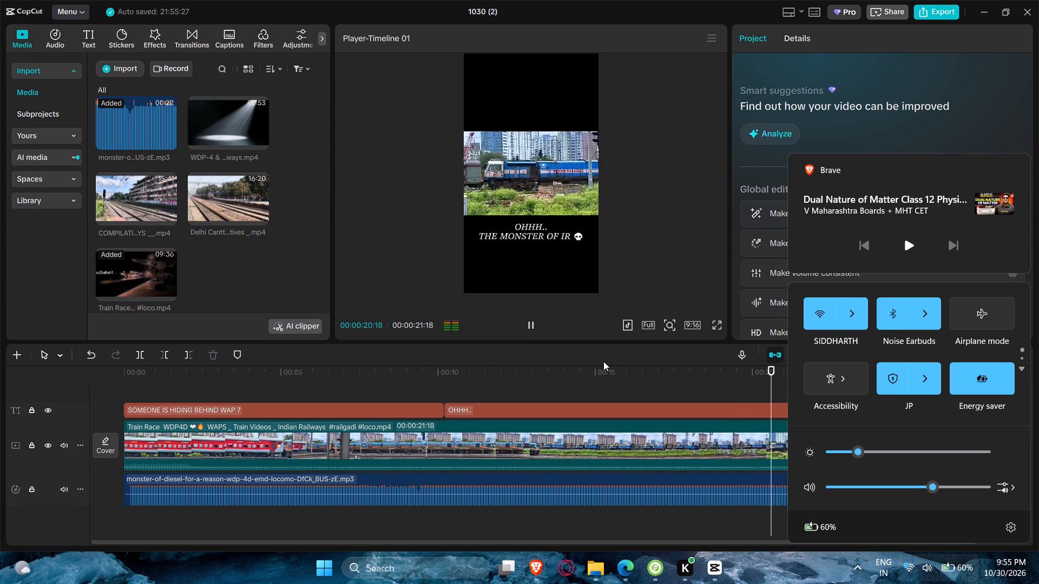
pyautogui.click(673, 380)
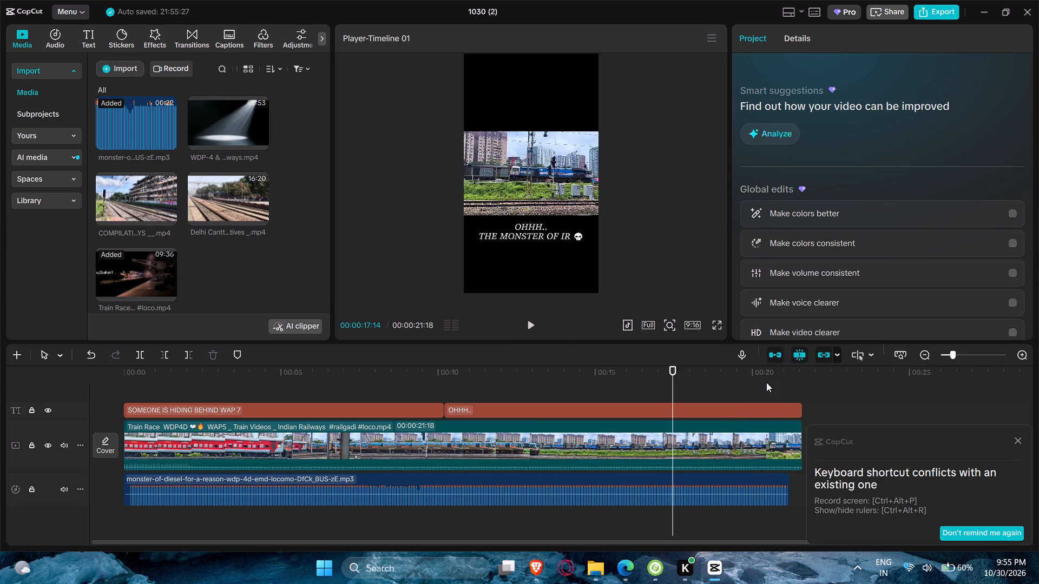
# Dismiss the keyboard shortcut conflict notification.
pyautogui.moveTo(766, 382); pyautogui.dragTo(786, 377)
pyautogui.click(1012, 440)
pyautogui.click(1018, 439)
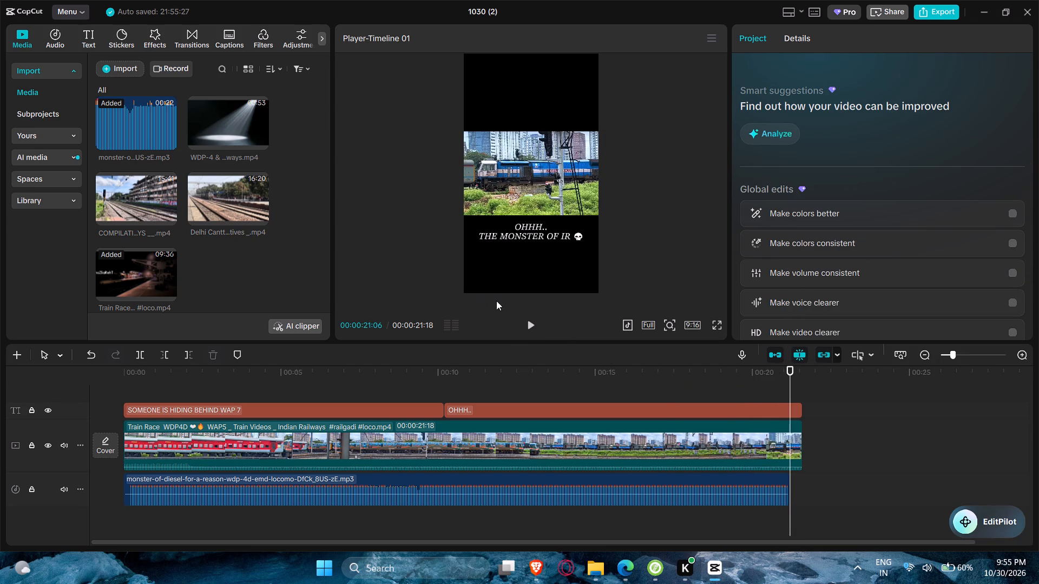
# Replay the edit from the start of the timeline.
pyautogui.click(536, 323)
pyautogui.click(536, 323)
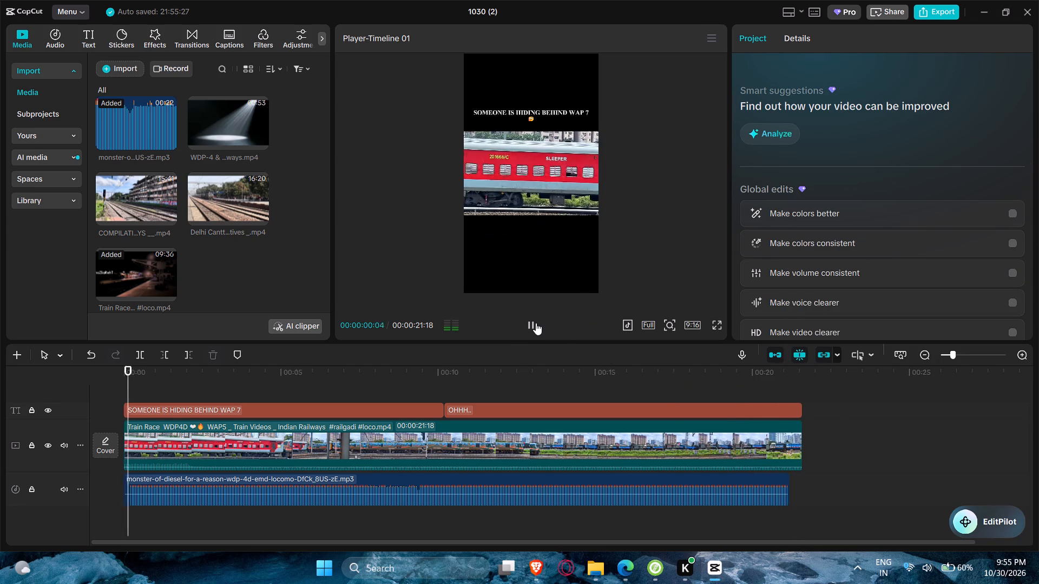
# Set the Windows system volume to roughly three-quarters and return to the edit.
pyautogui.click(949, 572)
pyautogui.click(946, 487)
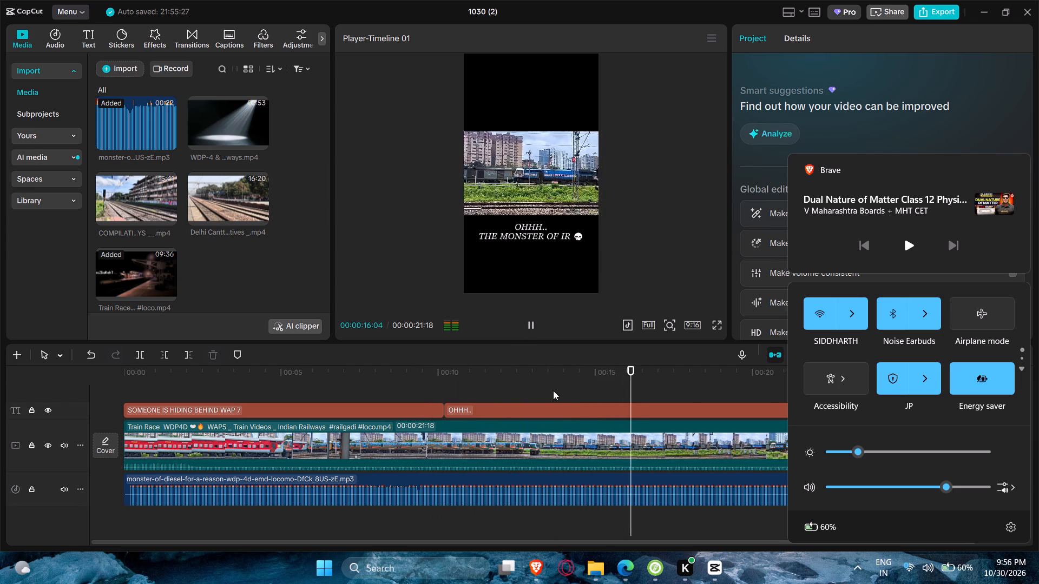
pyautogui.click(833, 575)
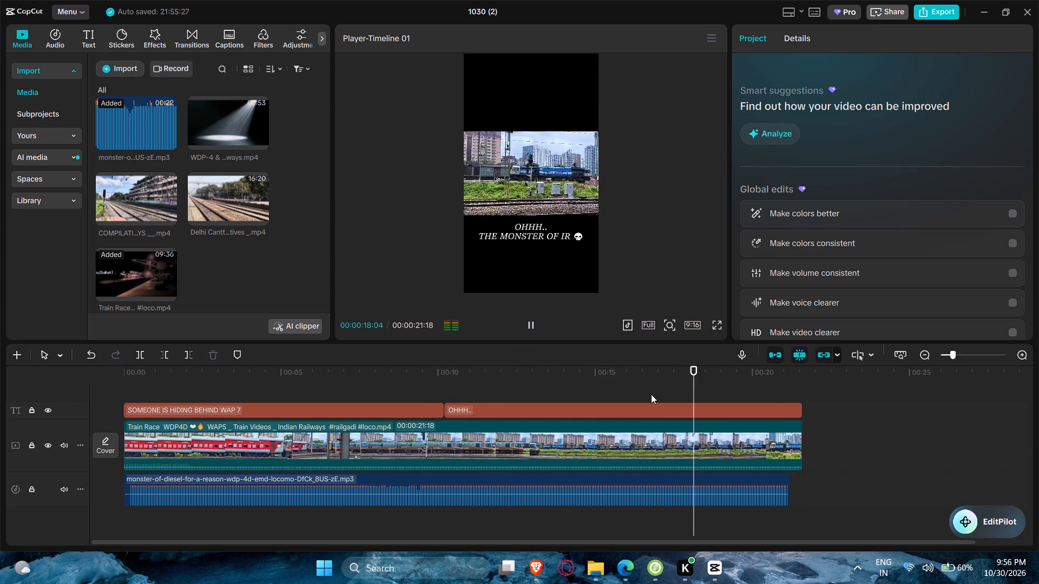
# Preview the edit in full screen, return to the normal player view and pause playback.
pyautogui.click(524, 325)
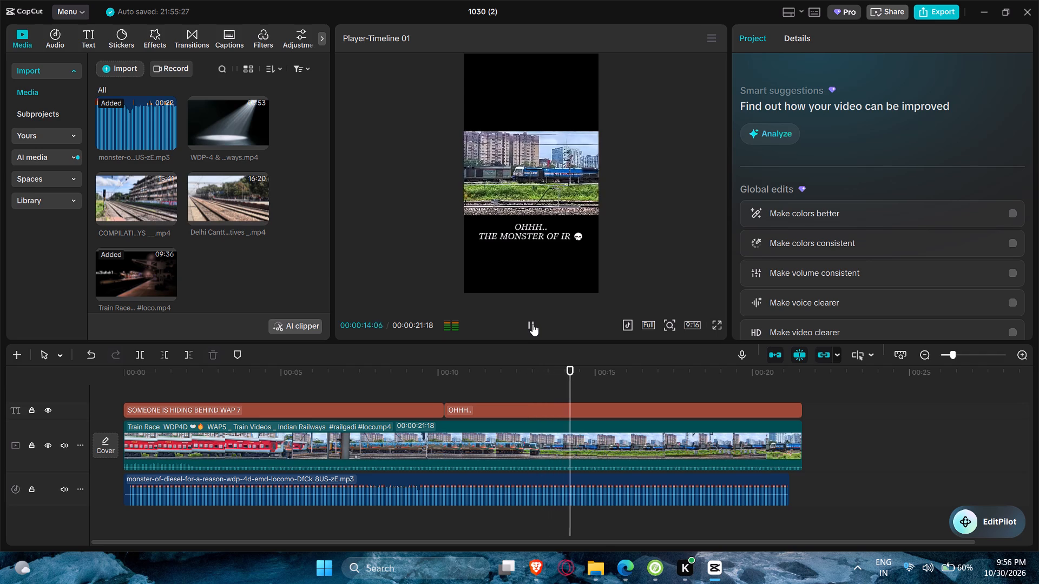
pyautogui.click(715, 322)
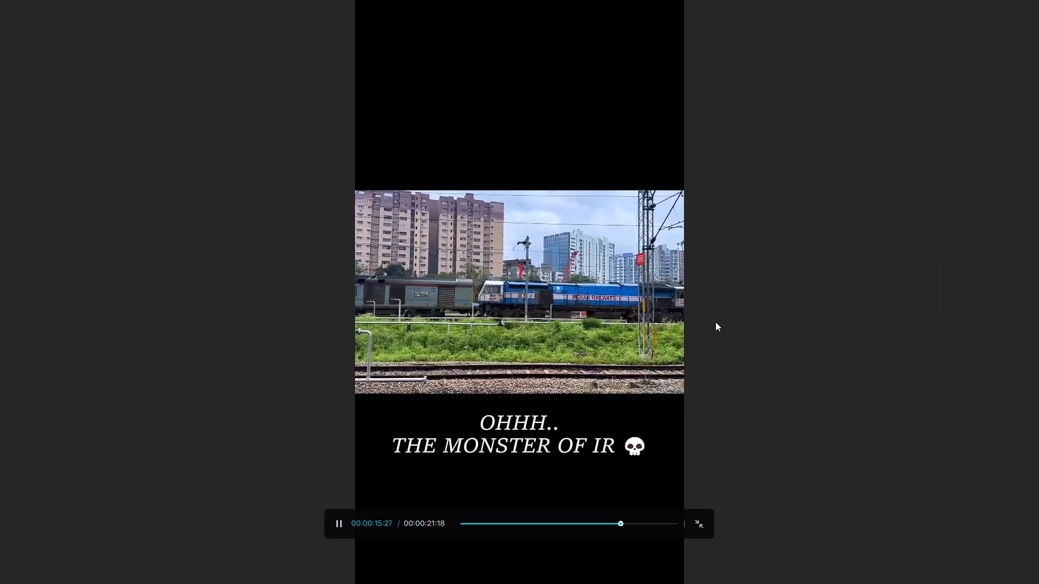
pyautogui.click(699, 516)
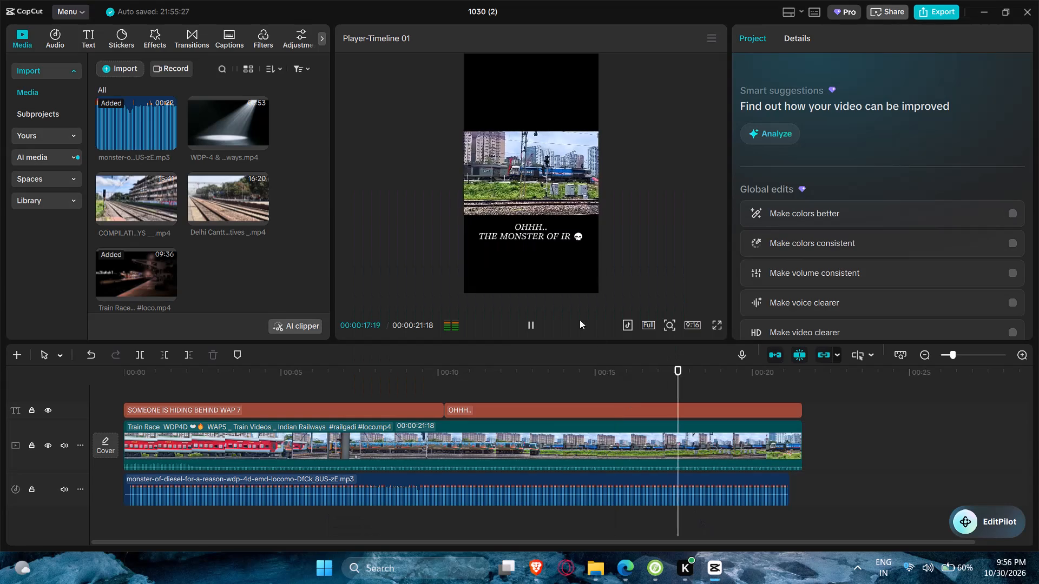
pyautogui.click(529, 334)
# Replay the edit from the start of the timeline.
pyautogui.moveTo(419, 378); pyautogui.dragTo(367, 379)
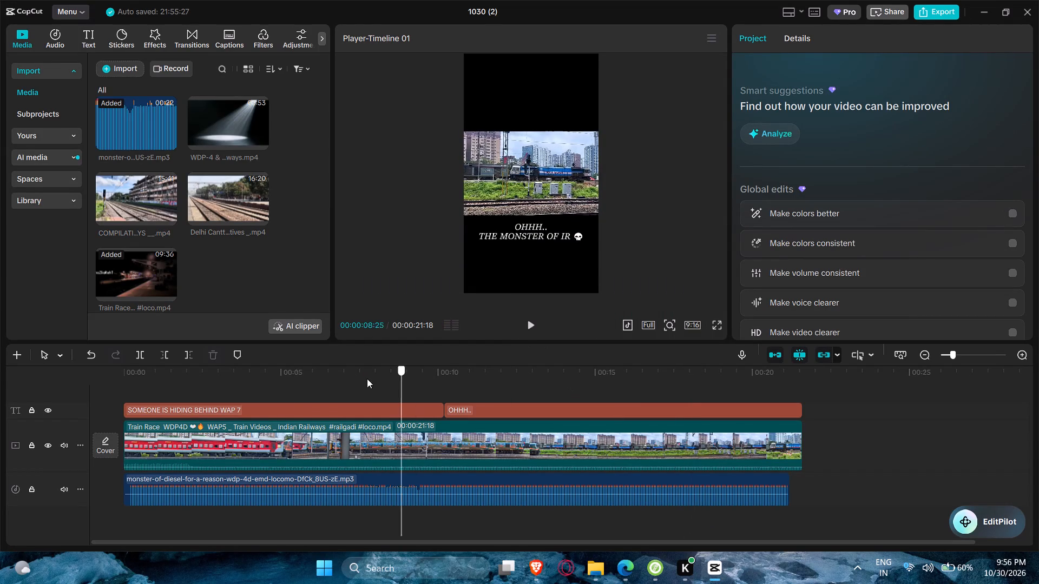
pyautogui.moveTo(367, 379); pyautogui.dragTo(123, 367)
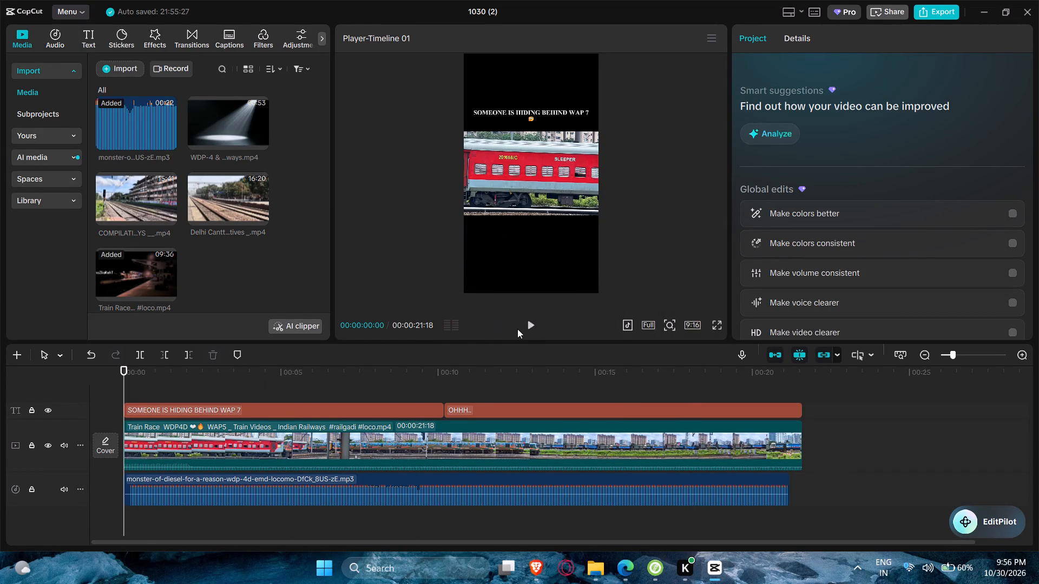
pyautogui.click(538, 323)
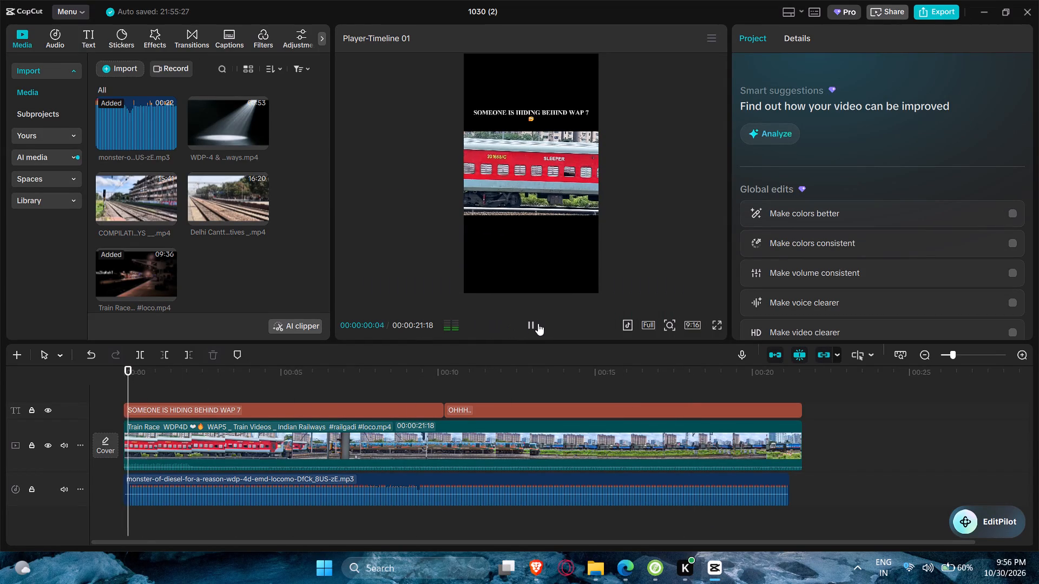
# Set the Windows system volume to 80.
pyautogui.click(903, 567)
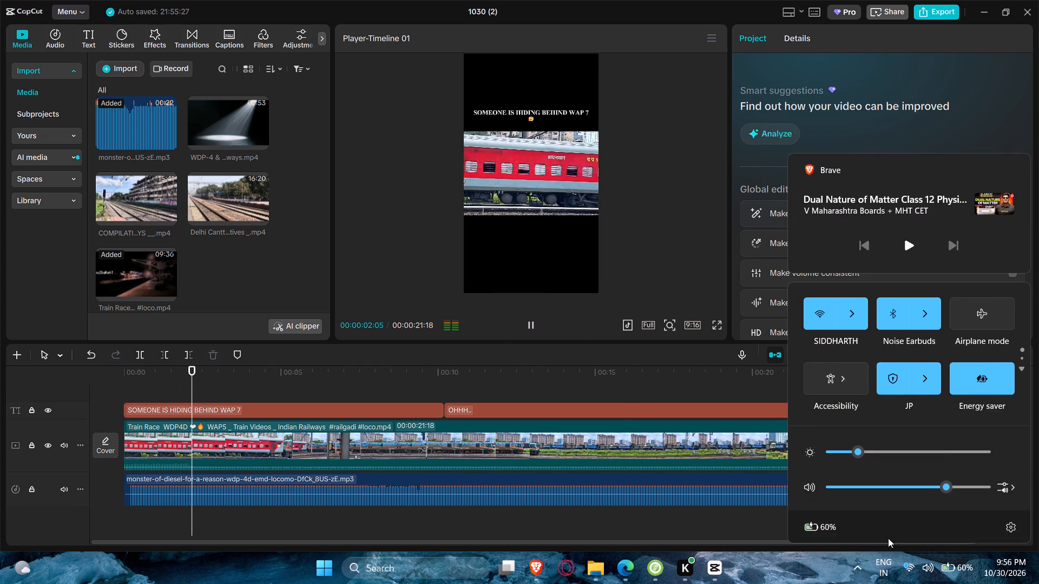
pyautogui.moveTo(943, 486); pyautogui.dragTo(951, 485)
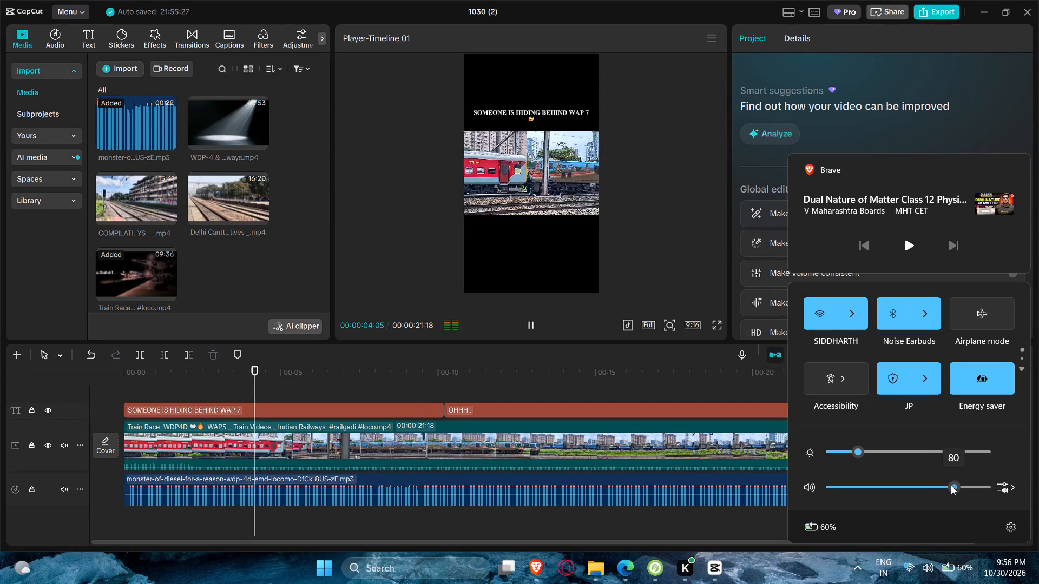
pyautogui.moveTo(951, 485); pyautogui.dragTo(953, 485)
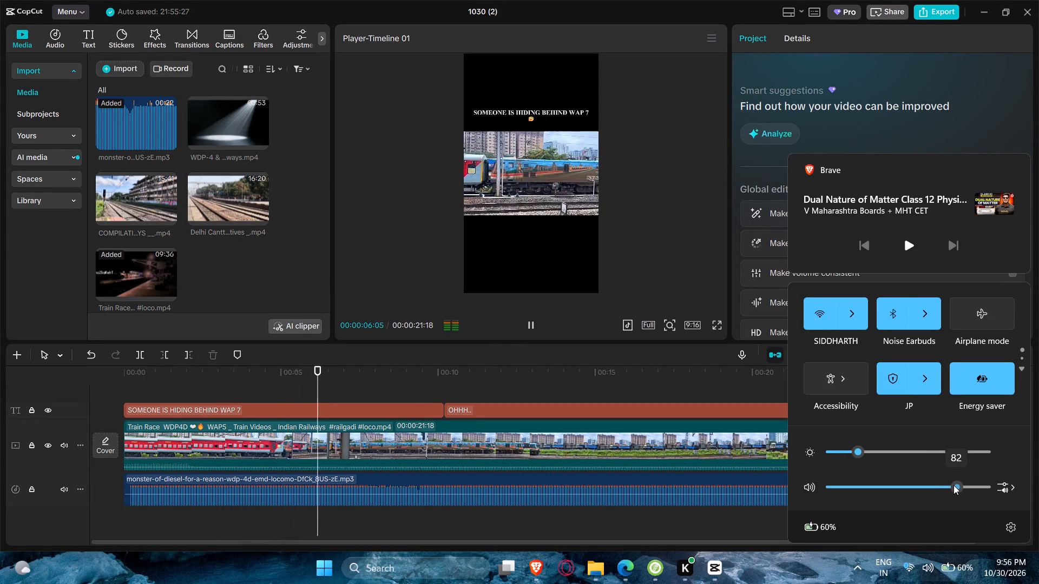
pyautogui.moveTo(953, 485); pyautogui.dragTo(951, 485)
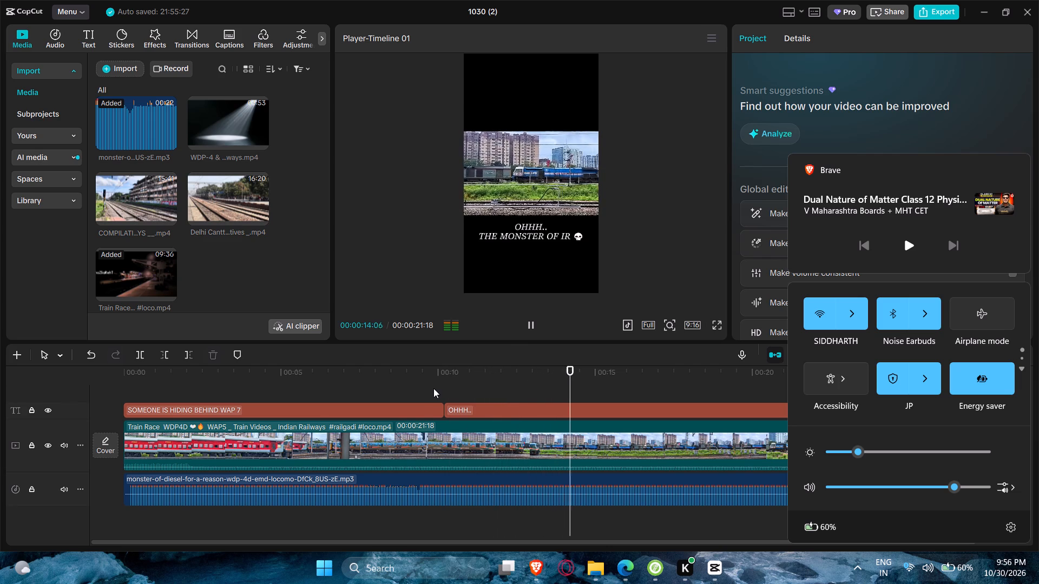
# Replay the edit repeatedly from about 9 seconds, around the switch to the OHHH.. caption, and pause at about 13 seconds.
pyautogui.click(413, 377)
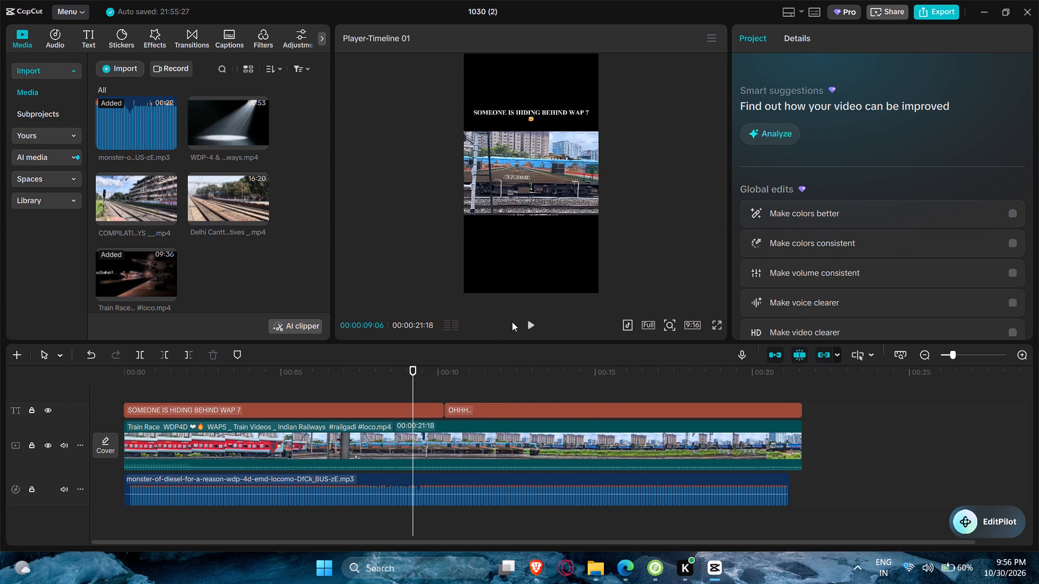
pyautogui.click(541, 316)
pyautogui.click(532, 327)
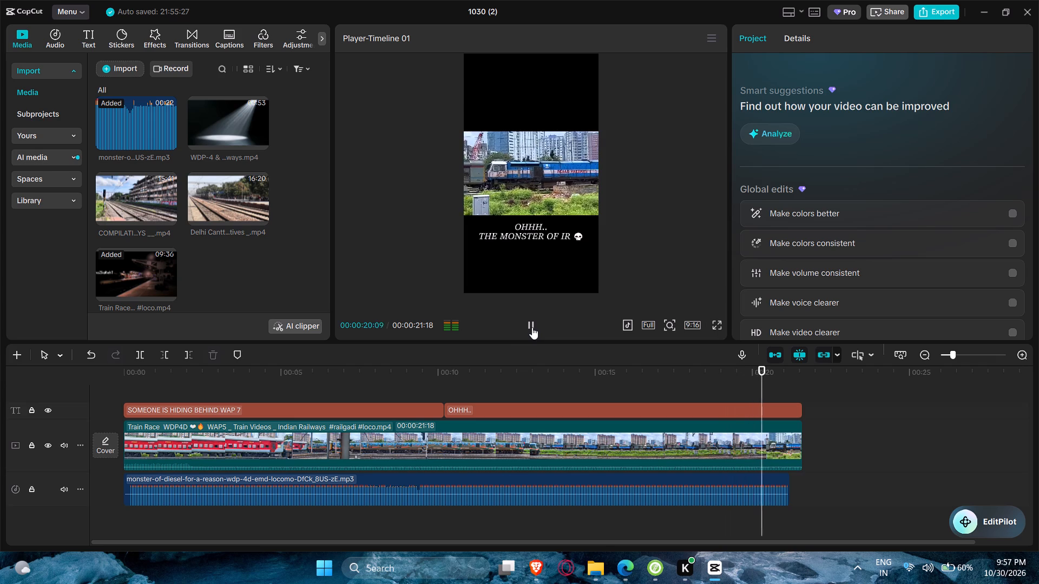
pyautogui.click(532, 327)
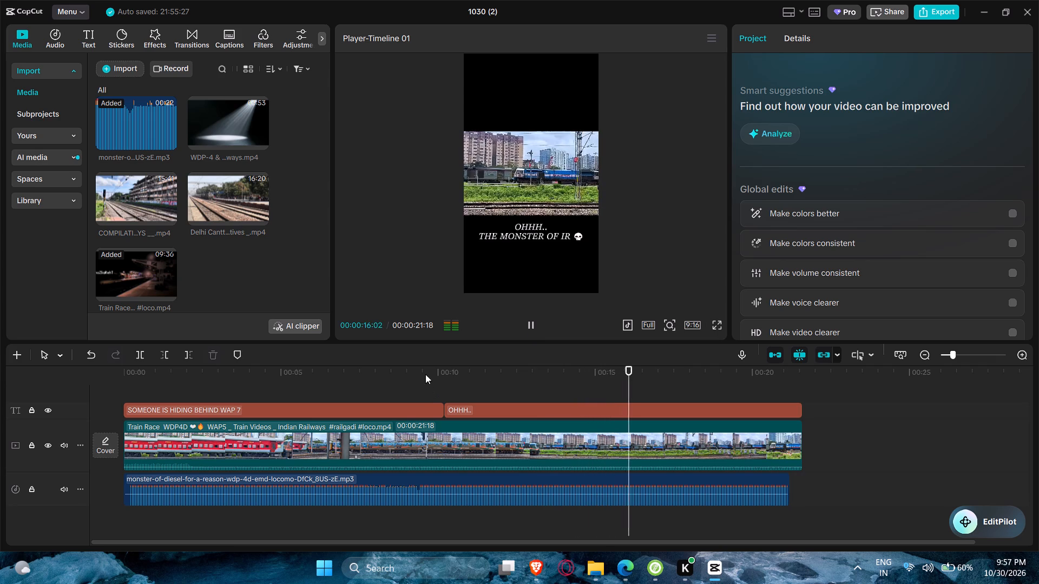
pyautogui.click(425, 373)
pyautogui.click(530, 321)
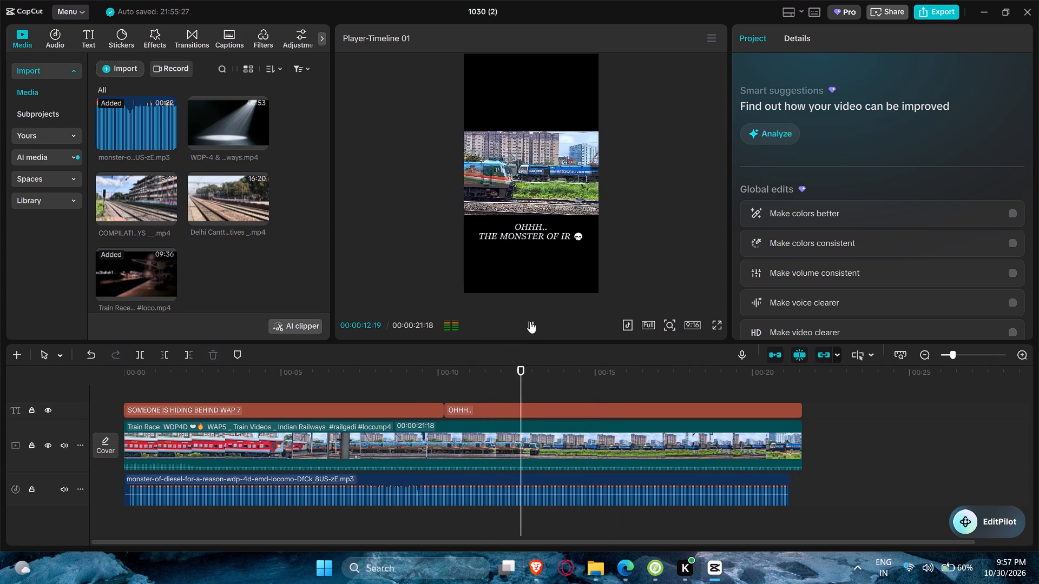
pyautogui.click(530, 321)
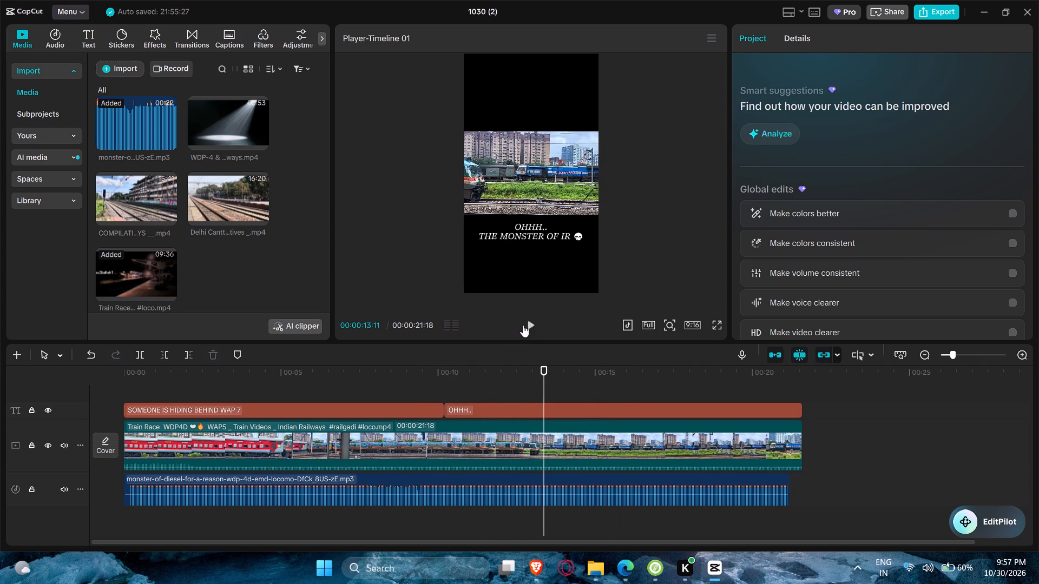
# Move the "OHHH.. THE MONSTER OF IR" caption from below the footage to just above it, centred horizontally.
pyautogui.click(504, 416)
pyautogui.moveTo(538, 231); pyautogui.dragTo(534, 118)
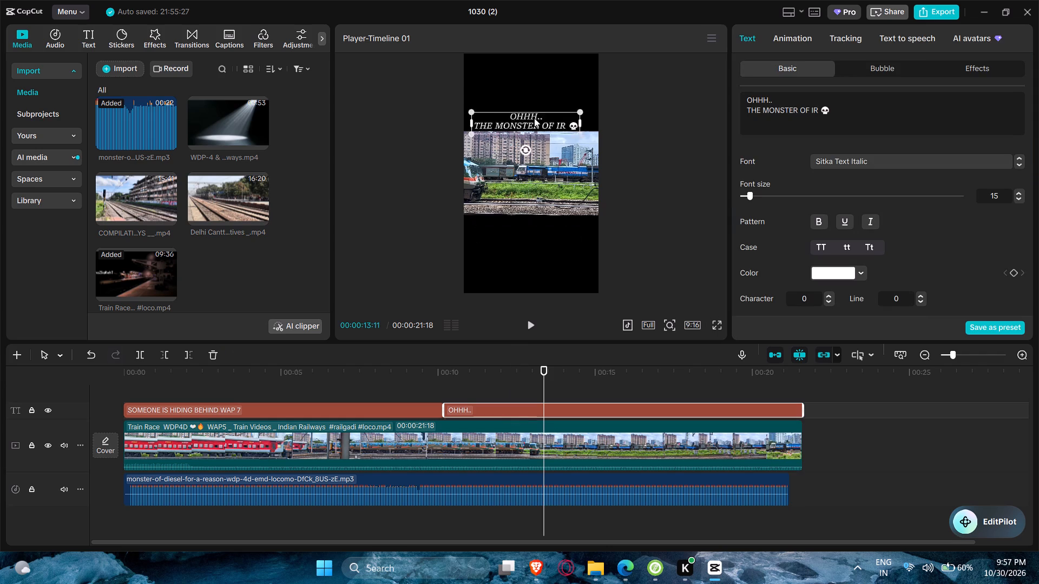
pyautogui.moveTo(534, 118); pyautogui.dragTo(543, 114)
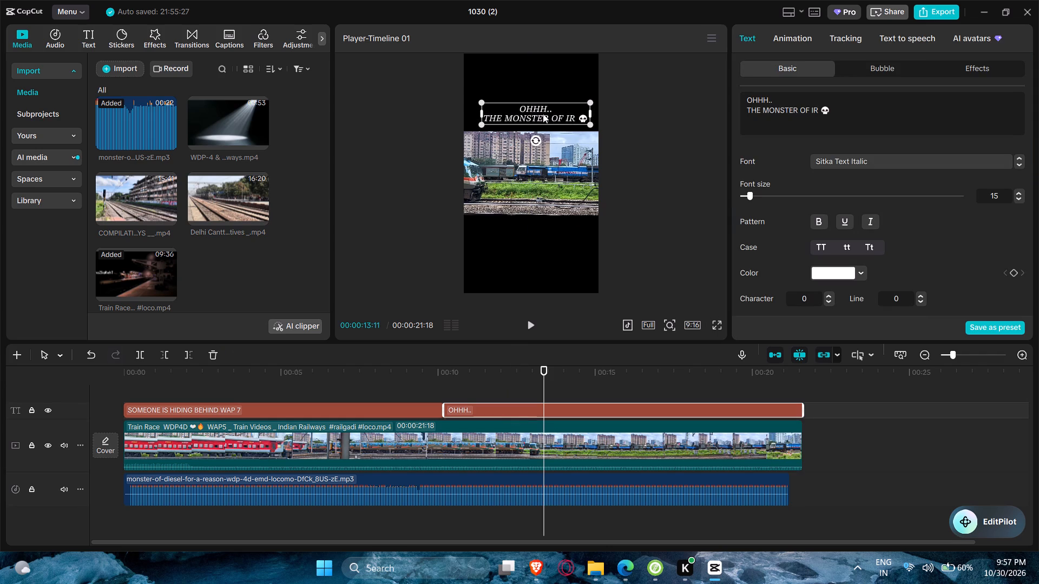
pyautogui.moveTo(543, 114); pyautogui.dragTo(538, 114)
# Play the edit from shortly before the reveal caption to check its new placement, and replay it from the start.
pyautogui.click(382, 377)
pyautogui.click(516, 326)
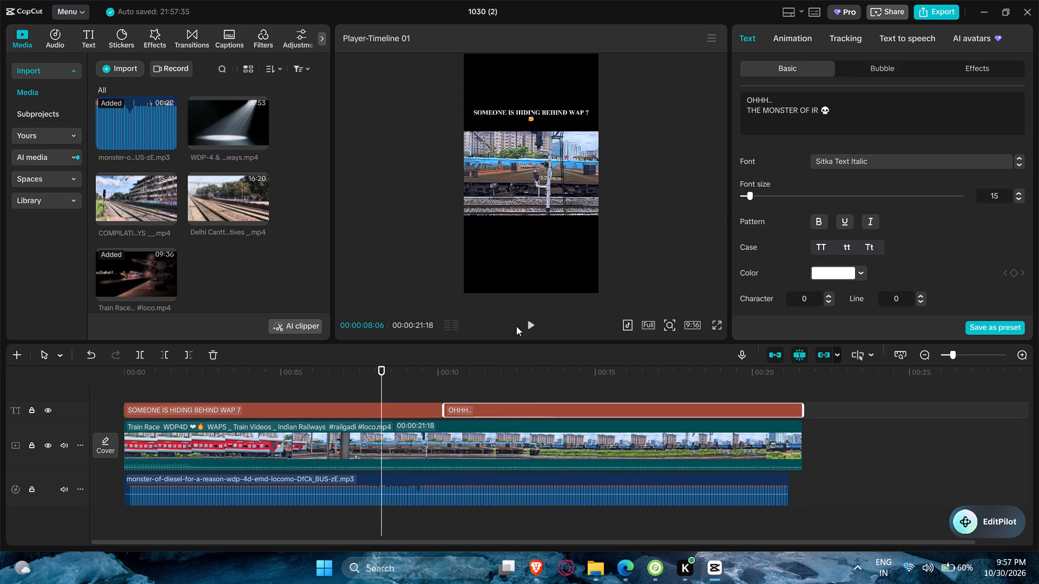
pyautogui.click(524, 326)
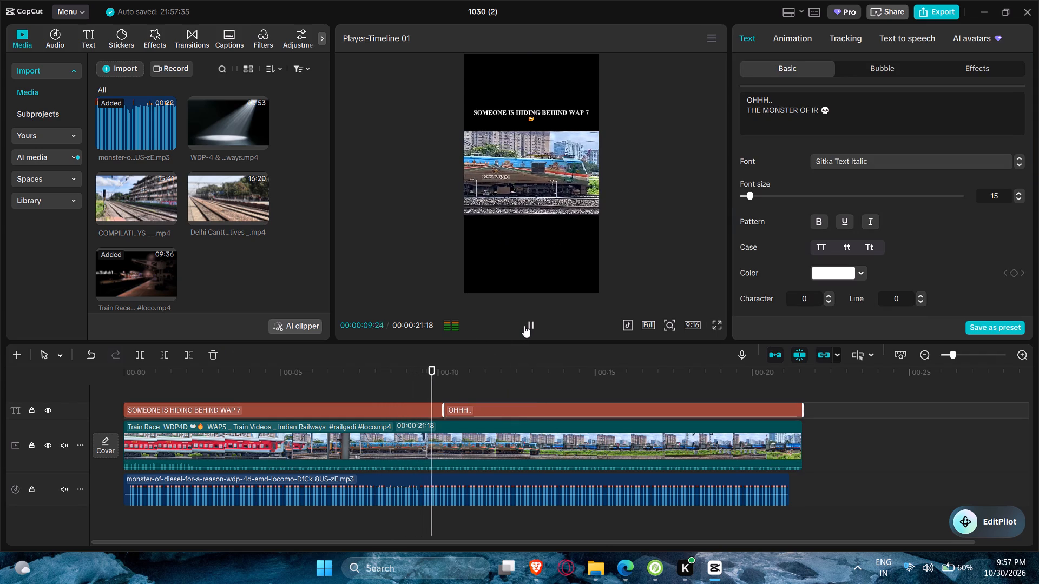
pyautogui.click(512, 387)
pyautogui.click(393, 387)
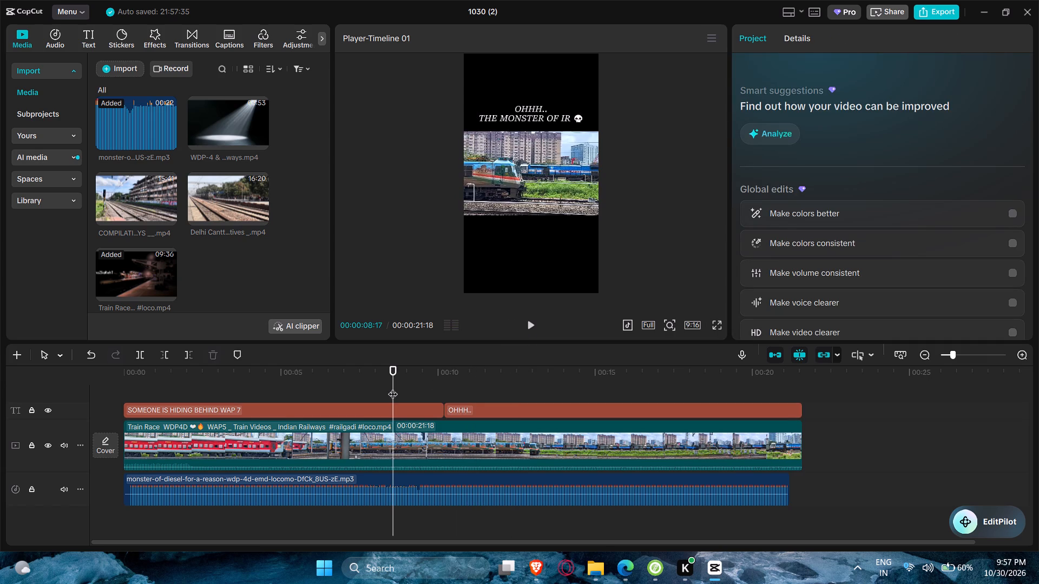
pyautogui.click(532, 330)
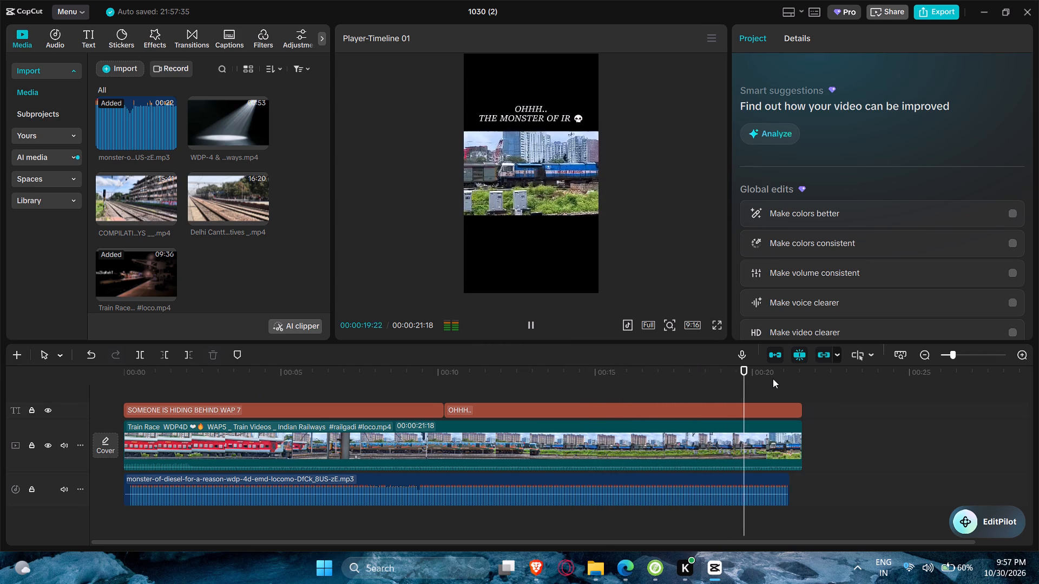
pyautogui.click(534, 329)
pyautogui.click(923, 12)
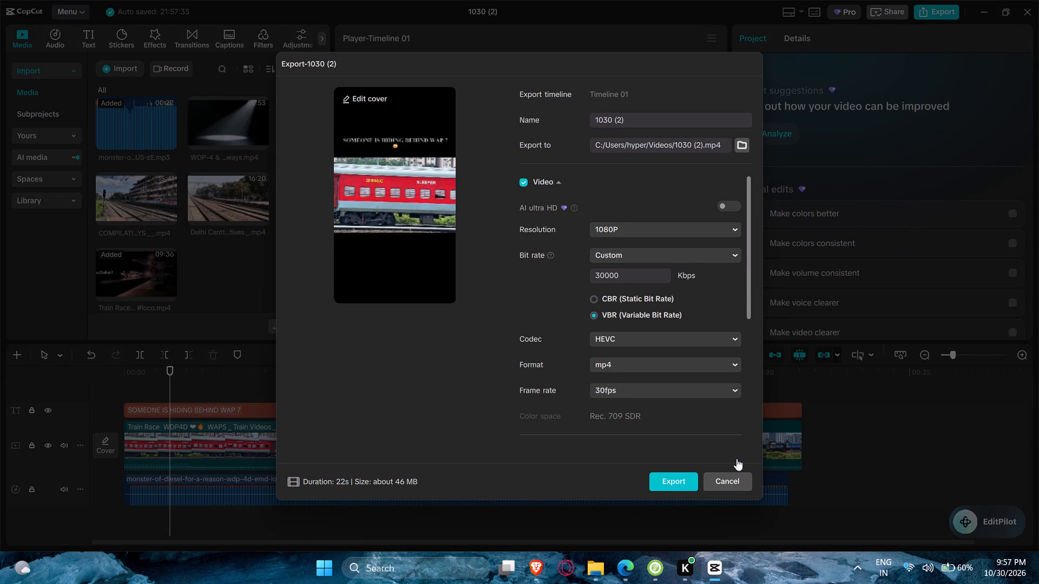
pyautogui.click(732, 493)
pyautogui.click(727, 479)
# Continue playing the edit from near its start for a final check.
pyautogui.click(538, 320)
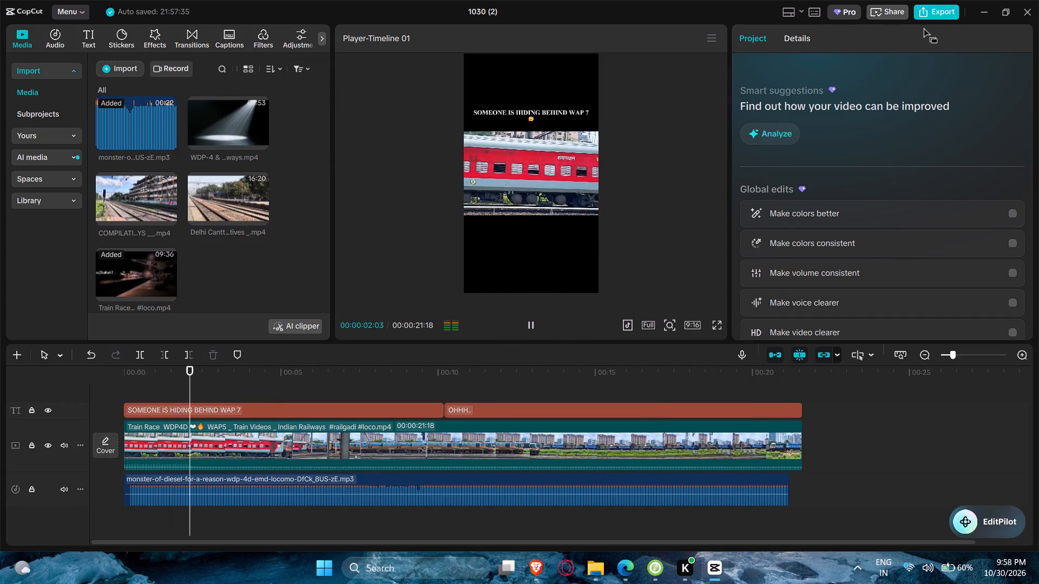
# Export the video "1030 (2)" with the frame rate set to 60fps.
pyautogui.click(924, 24)
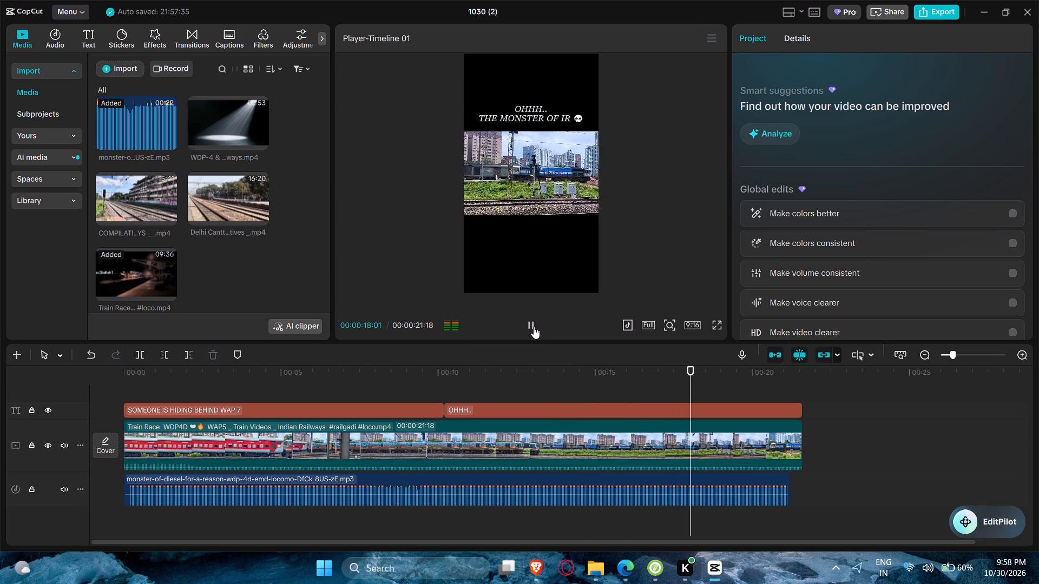
pyautogui.click(938, 12)
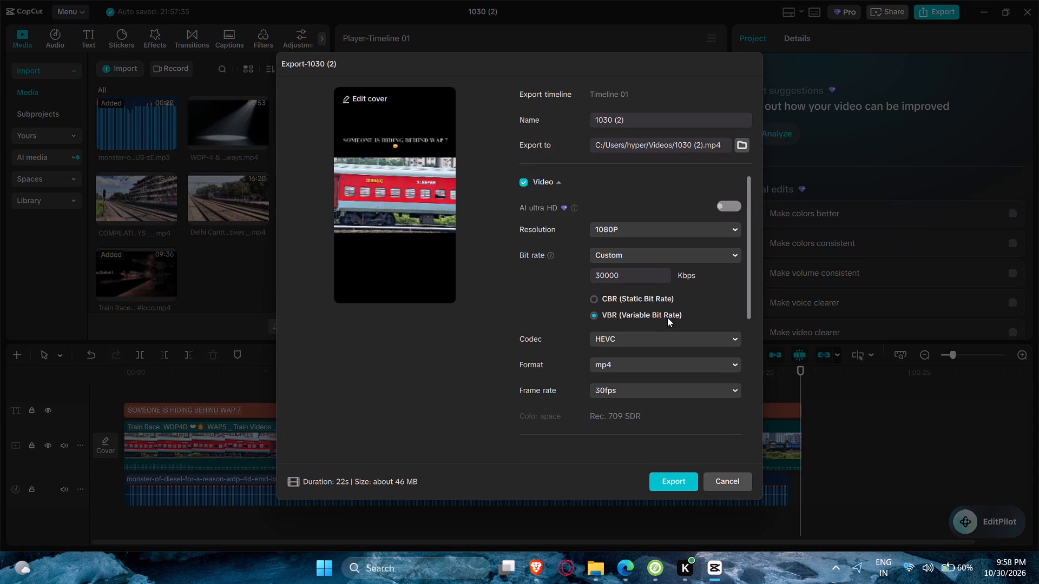
pyautogui.click(657, 387)
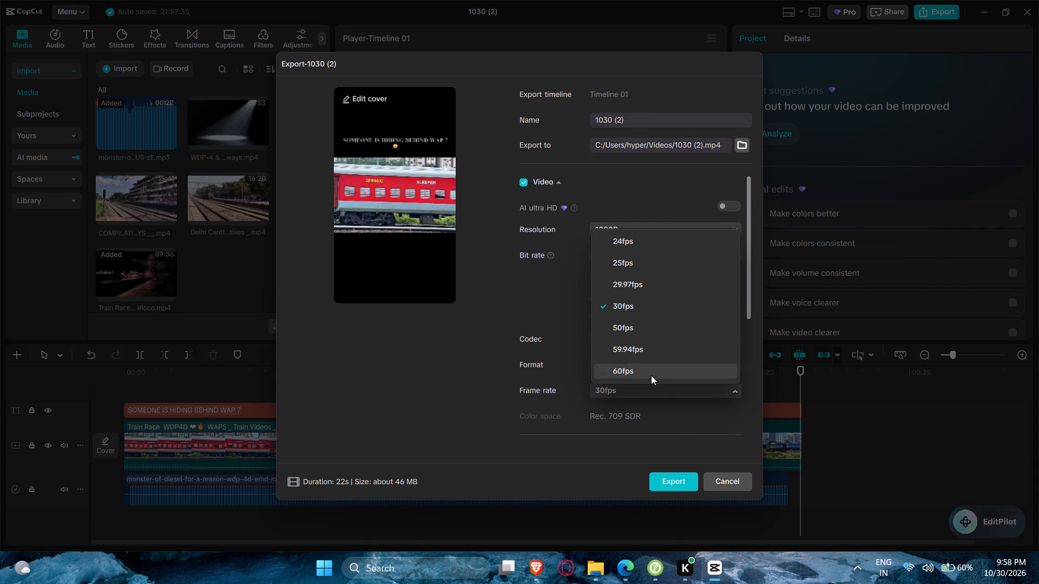
pyautogui.click(651, 375)
pyautogui.click(678, 484)
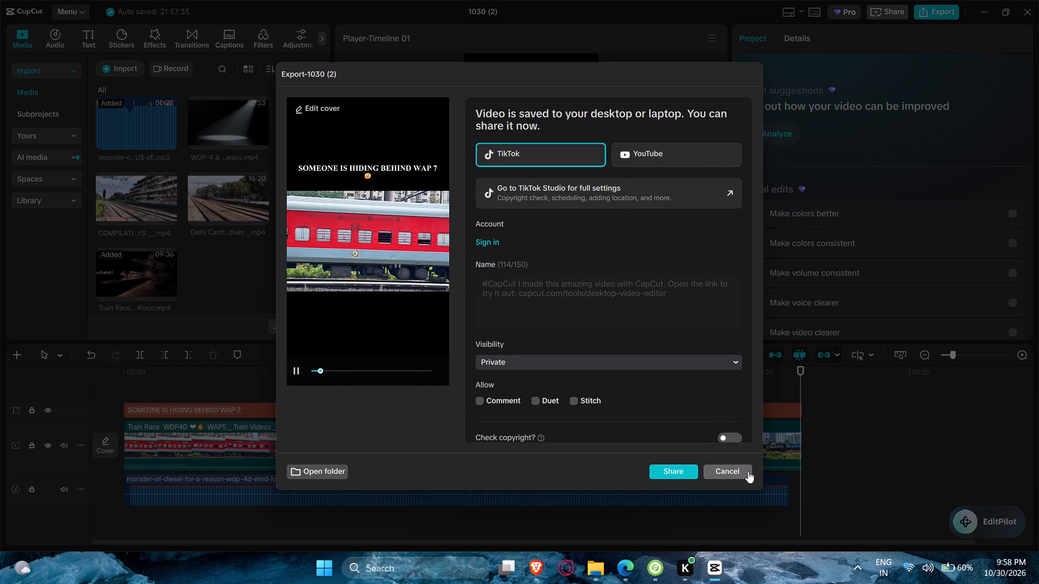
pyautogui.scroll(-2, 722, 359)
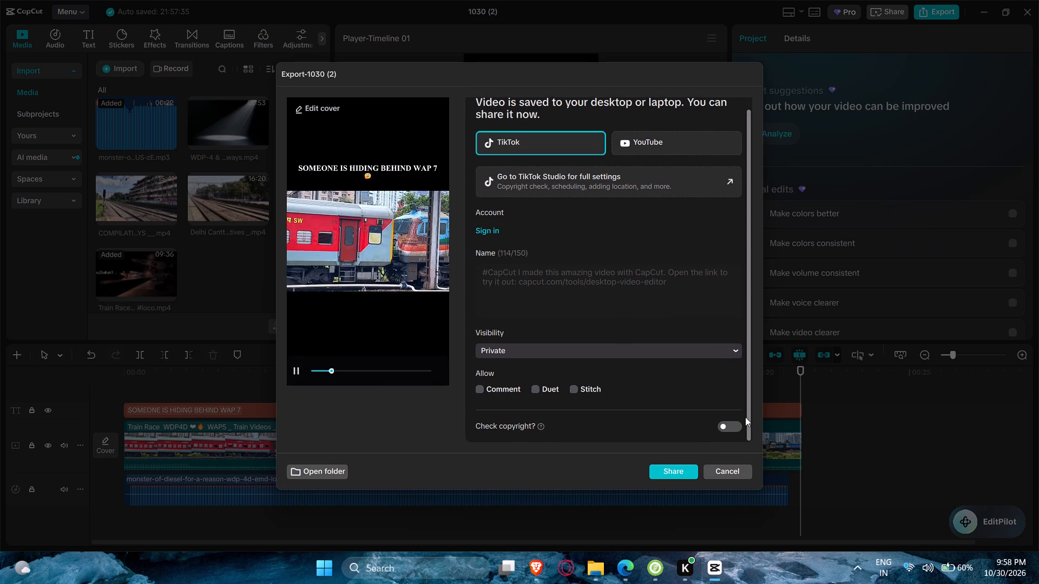